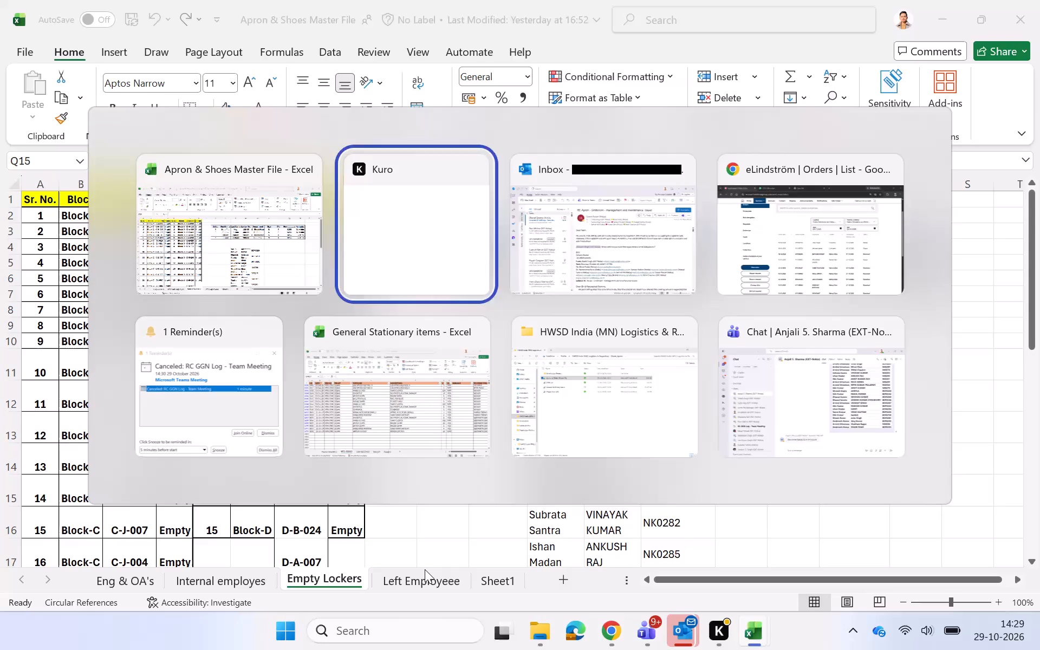
Switch to the General Stationary items workbook, remove the filters from the MRS ISSUED sheet and go below its last entry.
{"action": "key", "text": "alt+Tab"}
{"action": "key", "text": "alt+Tab"}
{"action": "key", "text": "alt+Tab"}
{"action": "key", "text": "alt+Tab"}
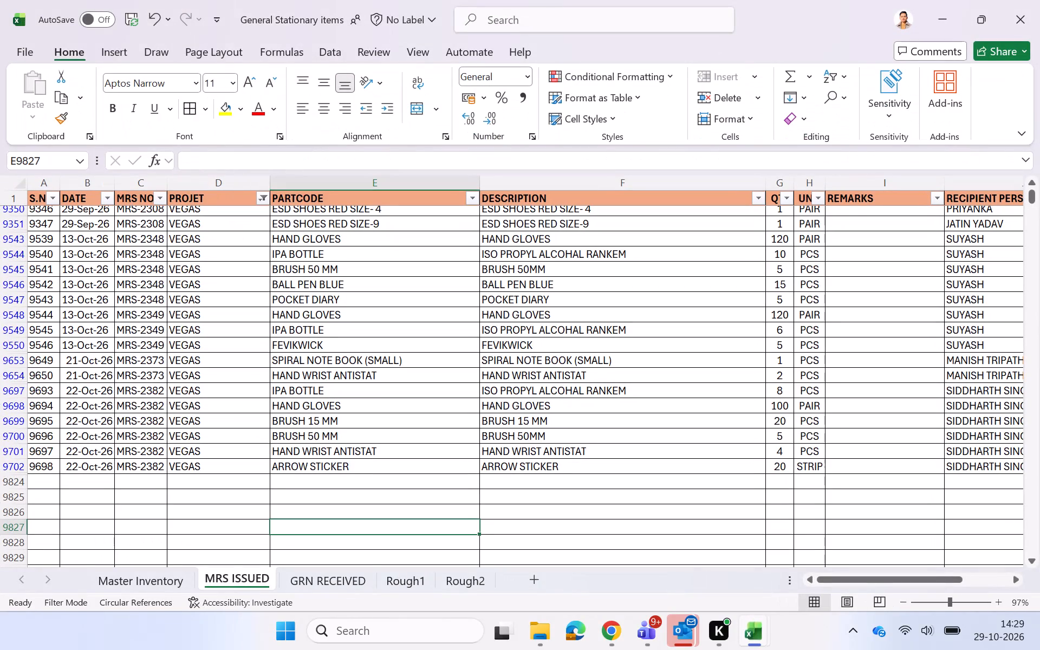
{"action": "left_click", "coordinate": [344, 510]}
{"action": "double_click", "coordinate": [162, 508]}
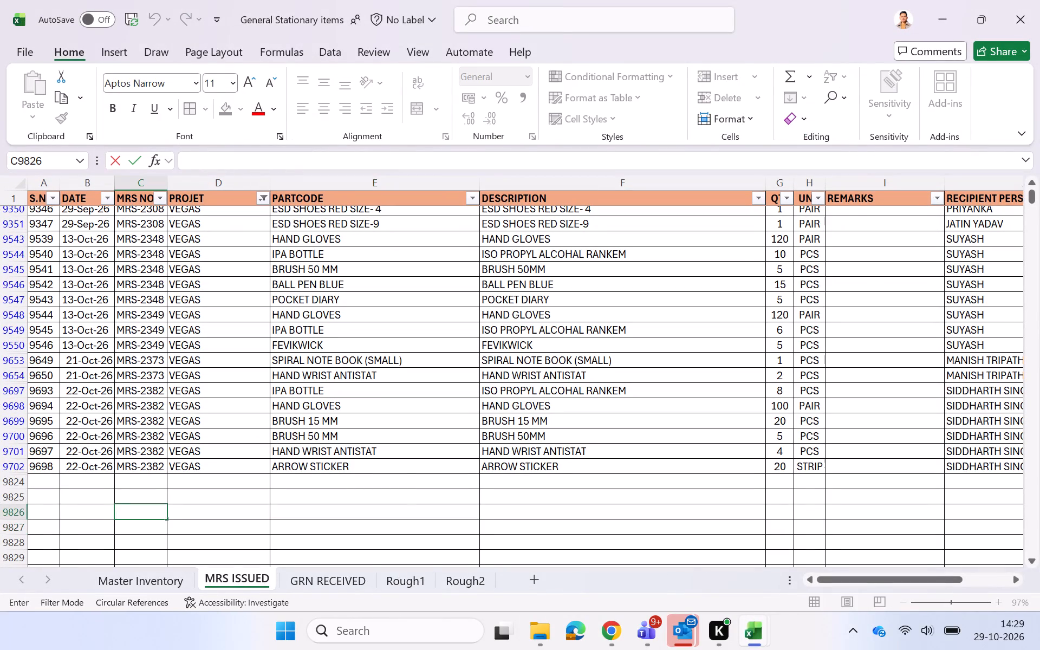
{"action": "key", "text": "Return"}
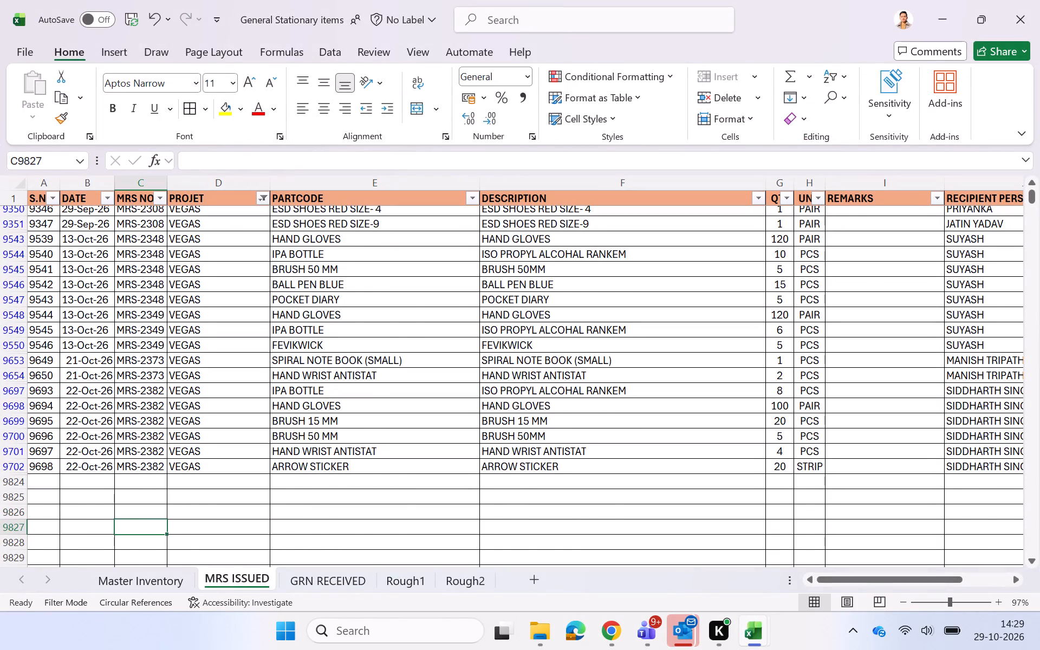
{"action": "key", "text": "ctrl+shift+l"}
{"action": "left_click", "coordinate": [161, 508]}
{"action": "key", "text": "Right"}
{"action": "key", "text": "Right"}
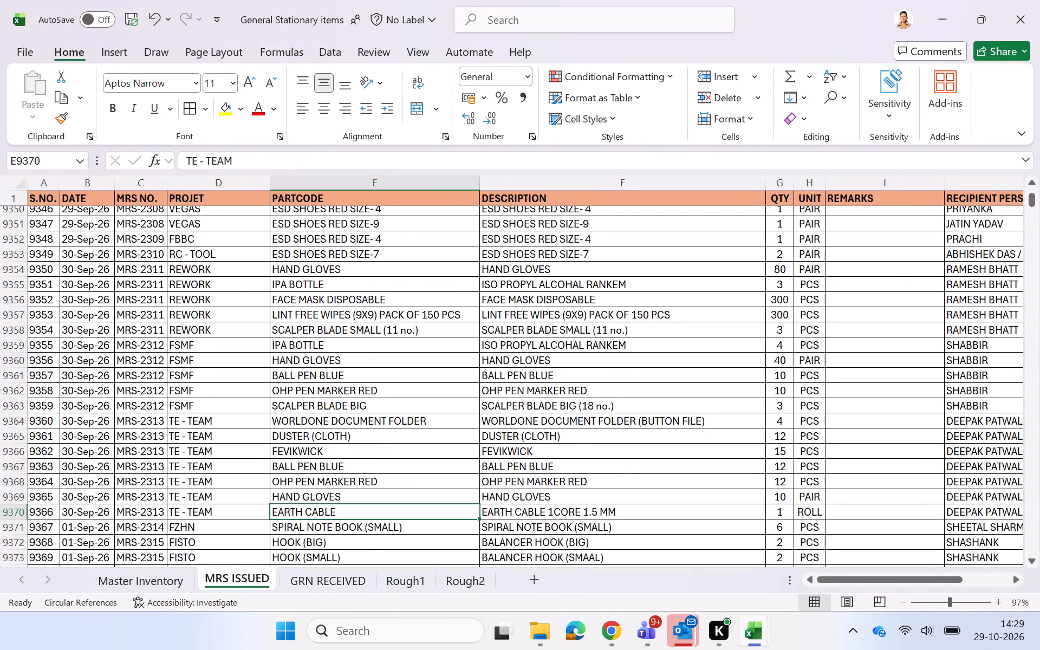
{"action": "key", "text": "ctrl+Down"}
{"action": "key", "text": "Down"}
{"action": "key", "text": "Down"}
{"action": "key", "text": "Down"}
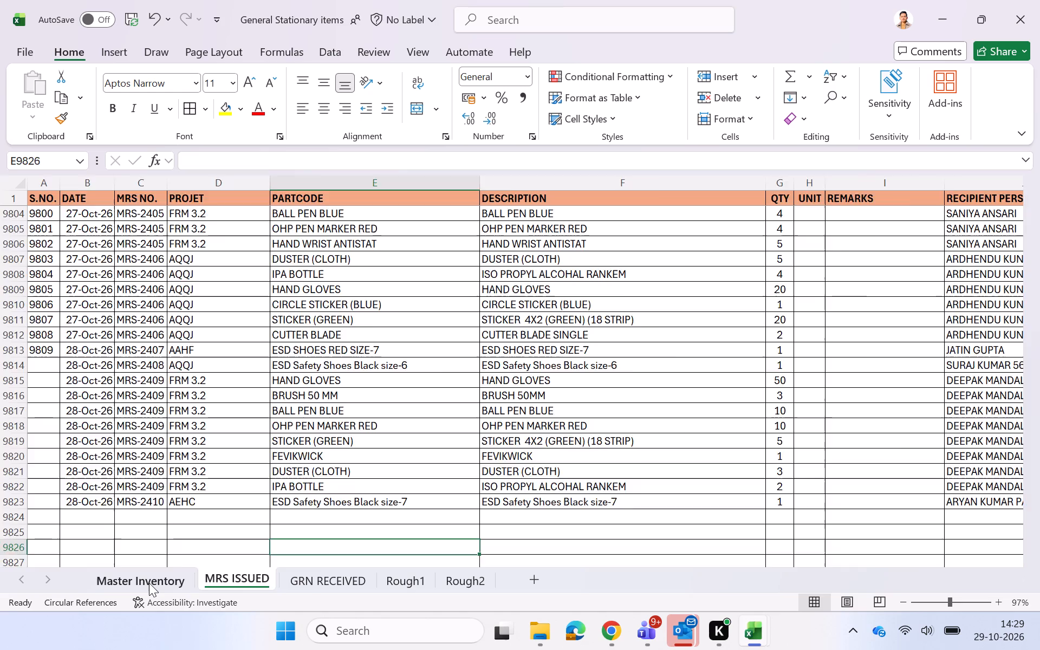
Open the Master Inventory sheet at the end of its item list.
{"action": "left_click", "coordinate": [149, 583]}
{"action": "left_click", "coordinate": [185, 505]}
{"action": "scroll", "coordinate": [185, 505], "scroll_direction": "up", "scroll_amount": 1}
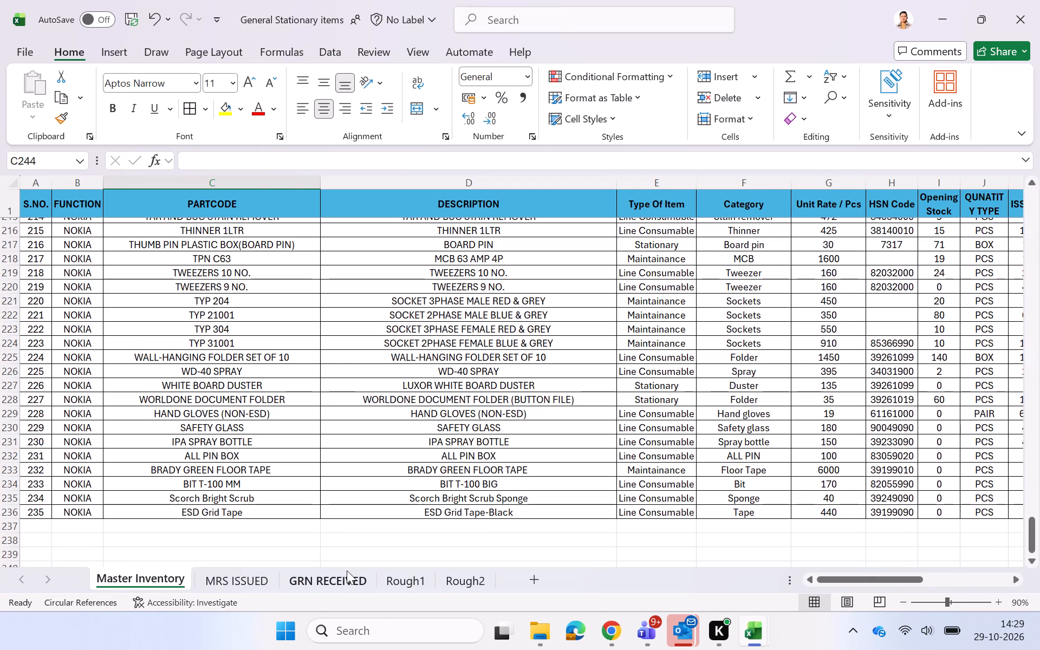
Close the pending Outlook meeting reminder window.
{"action": "double_click", "coordinate": [687, 625]}
{"action": "left_click", "coordinate": [814, 486]}
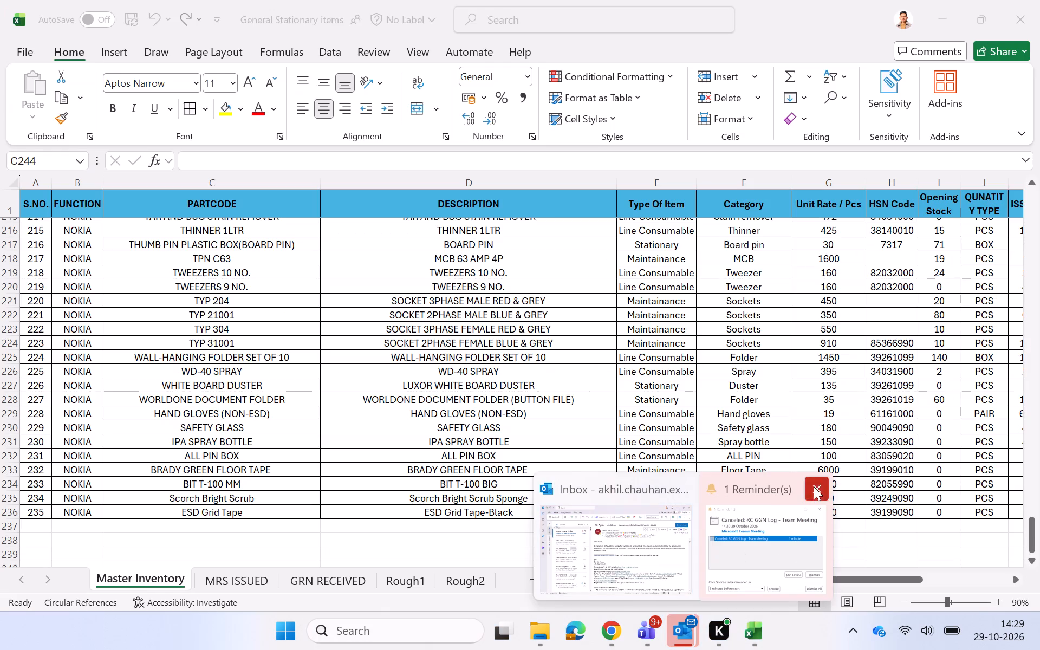
Open the Book1 workbook from the personal OneDrive folder in File Explorer.
{"action": "left_click", "coordinate": [532, 645]}
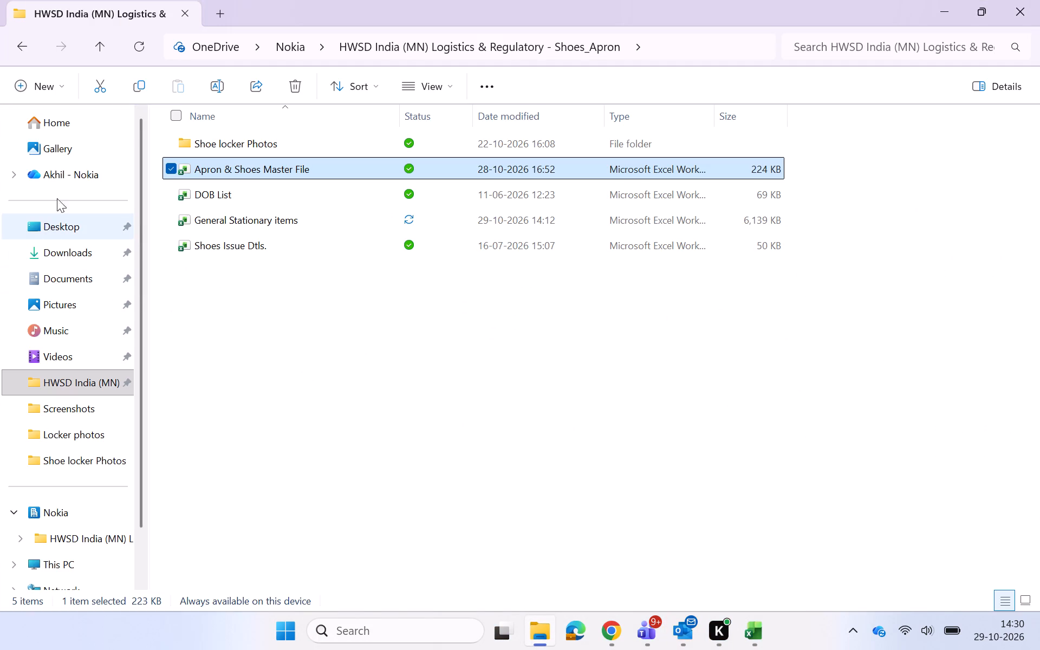
{"action": "left_click", "coordinate": [63, 184]}
{"action": "scroll", "coordinate": [276, 376], "scroll_direction": "down", "scroll_amount": 1}
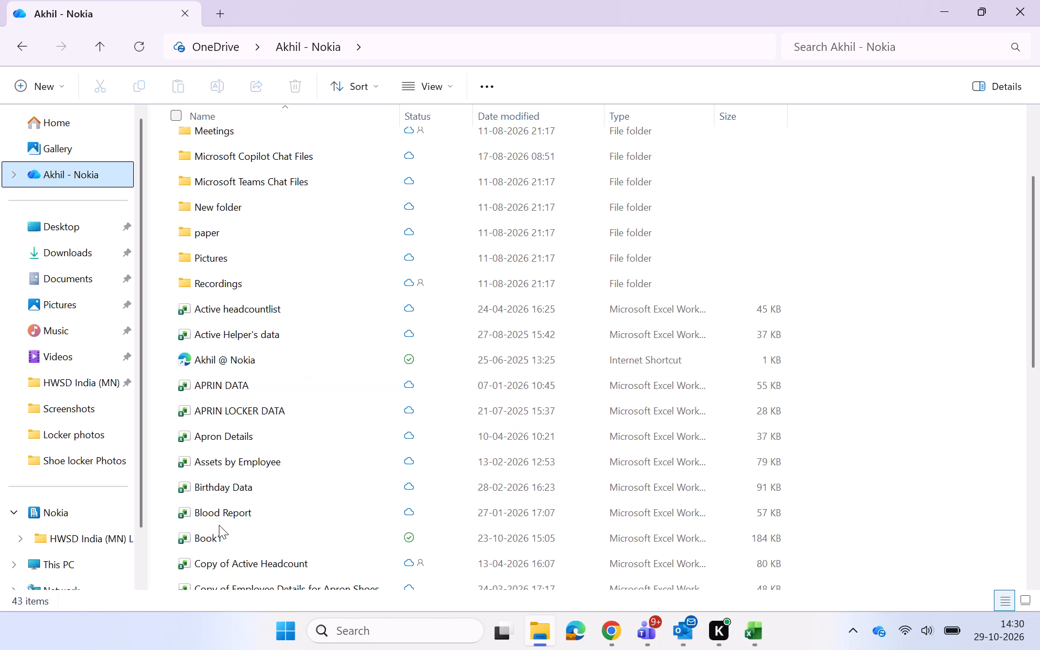
{"action": "double_click", "coordinate": [218, 543]}
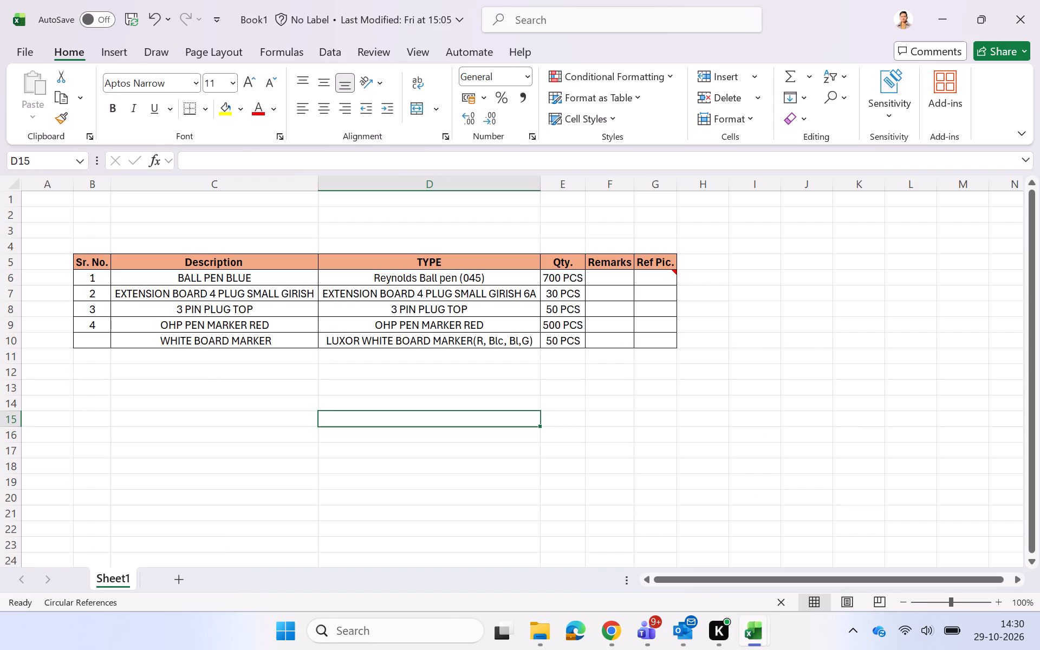
Clear all item entries from C6 to G10 in the Book1 table, keeping the header row and serial numbers.
{"action": "double_click", "coordinate": [255, 376]}
{"action": "key", "text": "Up"}
{"action": "key", "text": "Up"}
{"action": "key", "text": "Up"}
{"action": "key", "text": "Up"}
{"action": "key", "text": "Up"}
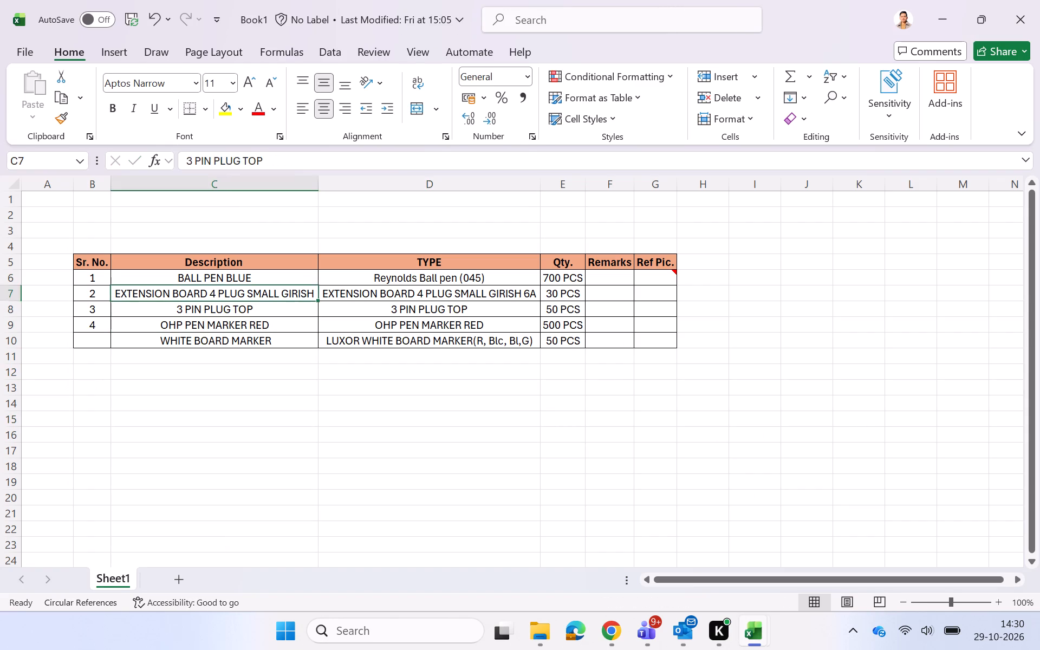
{"action": "key", "text": "Up"}
{"action": "key", "text": "shift+Right"}
{"action": "key", "text": "shift+Right"}
{"action": "key", "text": "shift+Right"}
{"action": "key", "text": "shift+Right"}
{"action": "key", "text": "shift+Down"}
{"action": "key", "text": "shift+Down"}
{"action": "key", "text": "shift+Down"}
{"action": "key", "text": "shift+Down"}
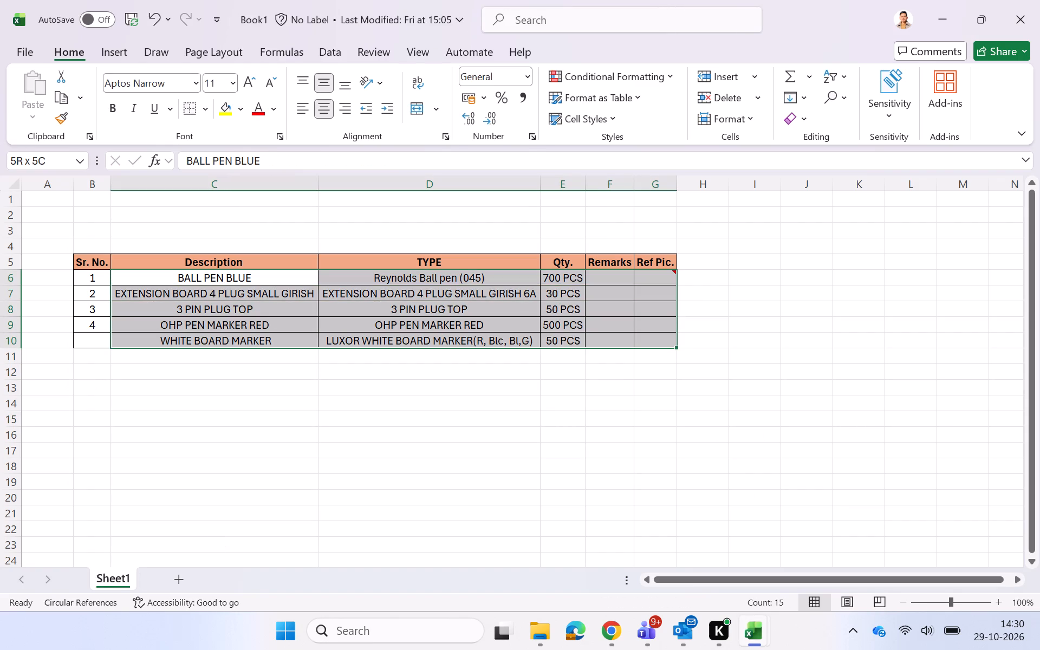
{"action": "key", "text": "Delete"}
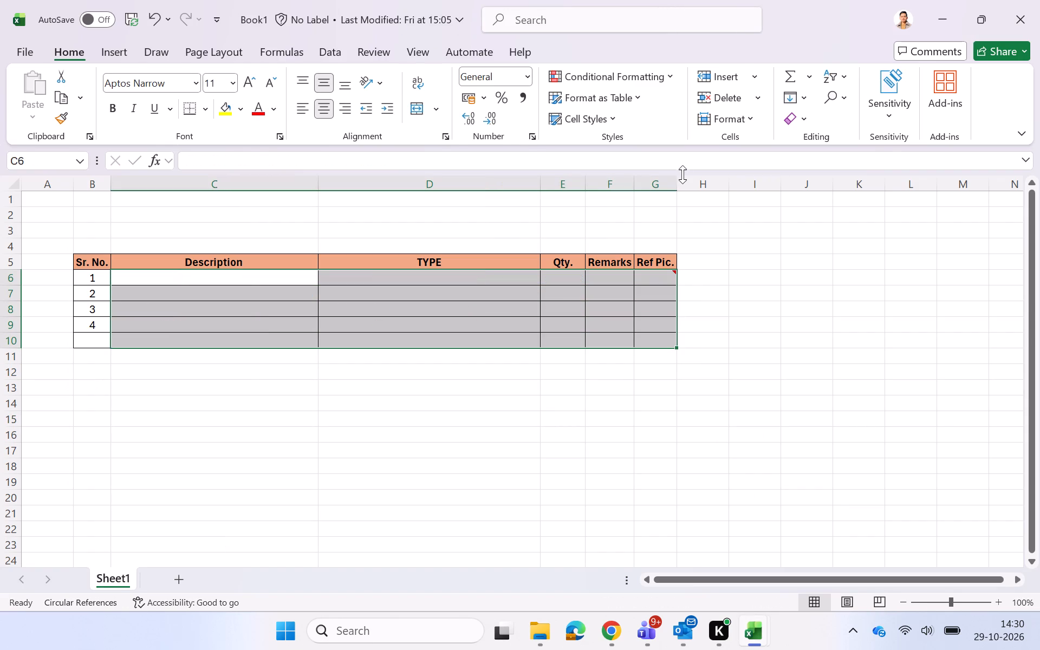
Delete the entire Ref Pic. column from the Book1 sheet.
{"action": "left_click", "coordinate": [667, 174]}
{"action": "left_click", "coordinate": [662, 186]}
{"action": "right_click", "coordinate": [662, 186]}
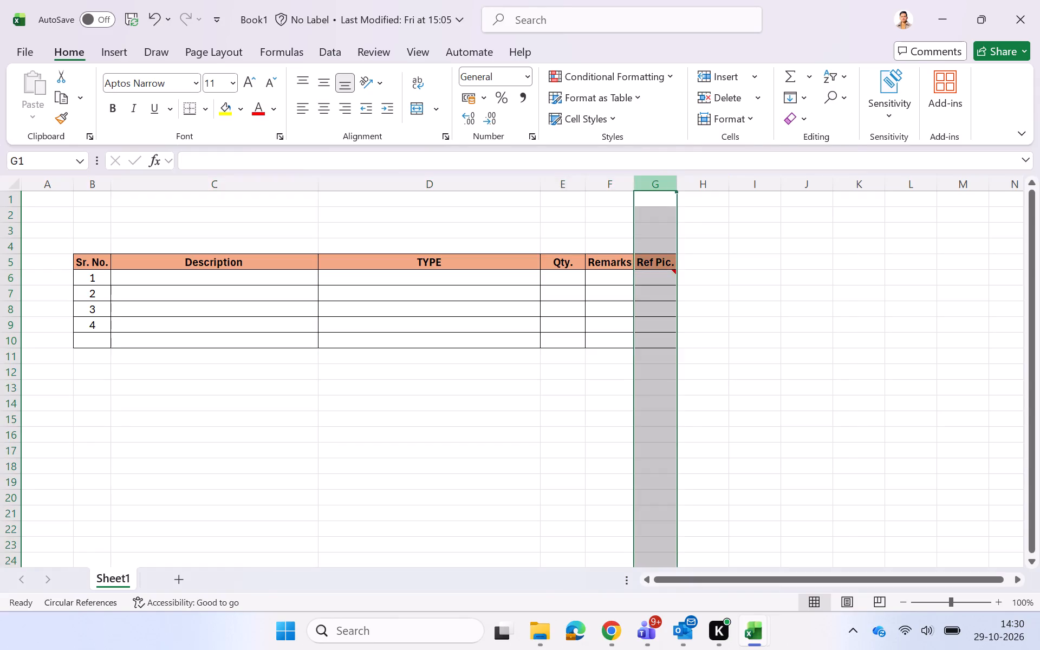
{"action": "left_click", "coordinate": [719, 367]}
Search Master Inventory in the General Stationary items workbook for "dus" and copy the DUSTER (CLOTH) partcode and description.
{"action": "key", "text": "alt+Tab"}
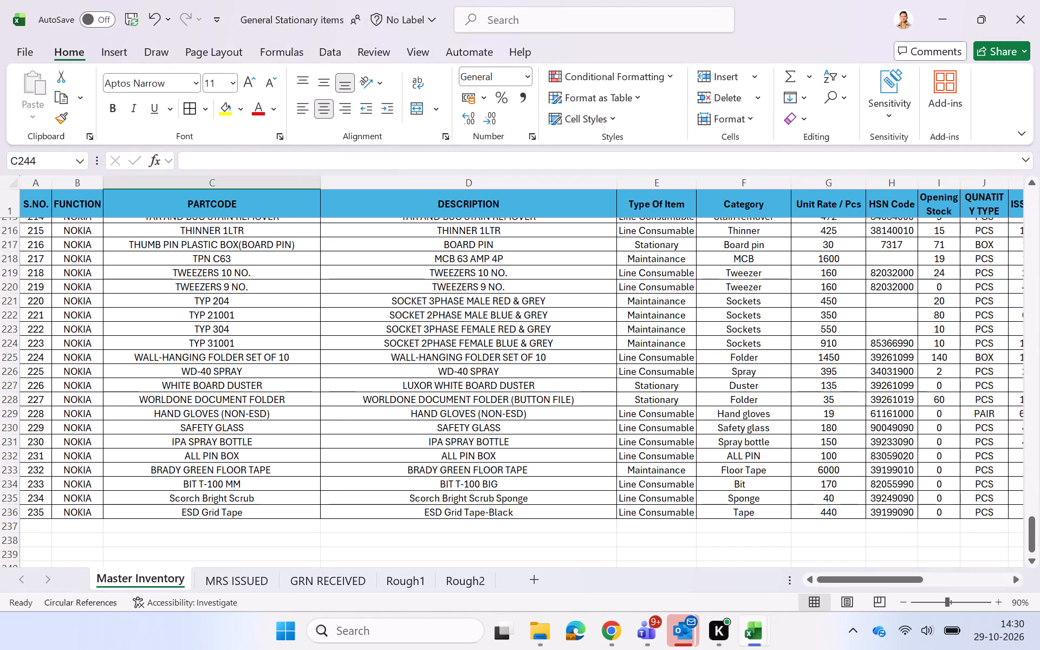
{"action": "left_click", "coordinate": [242, 426]}
{"action": "key", "text": "ctrl+f"}
{"action": "type", "text": "dus"}
{"action": "key", "text": "Return"}
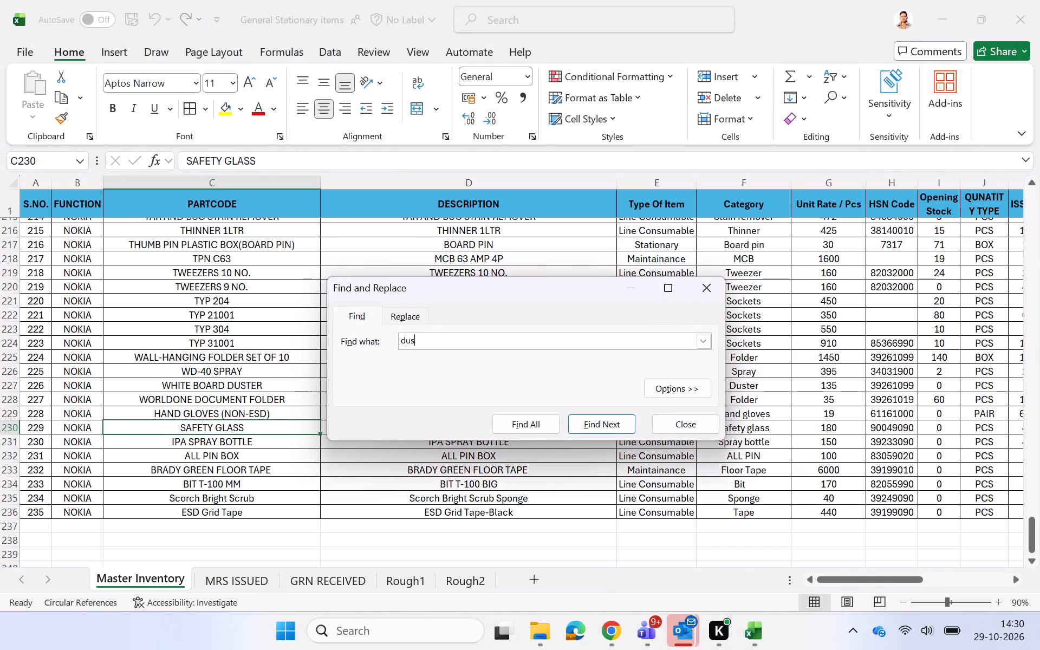
{"action": "left_click", "coordinate": [677, 424]}
{"action": "key", "text": "shift+Right"}
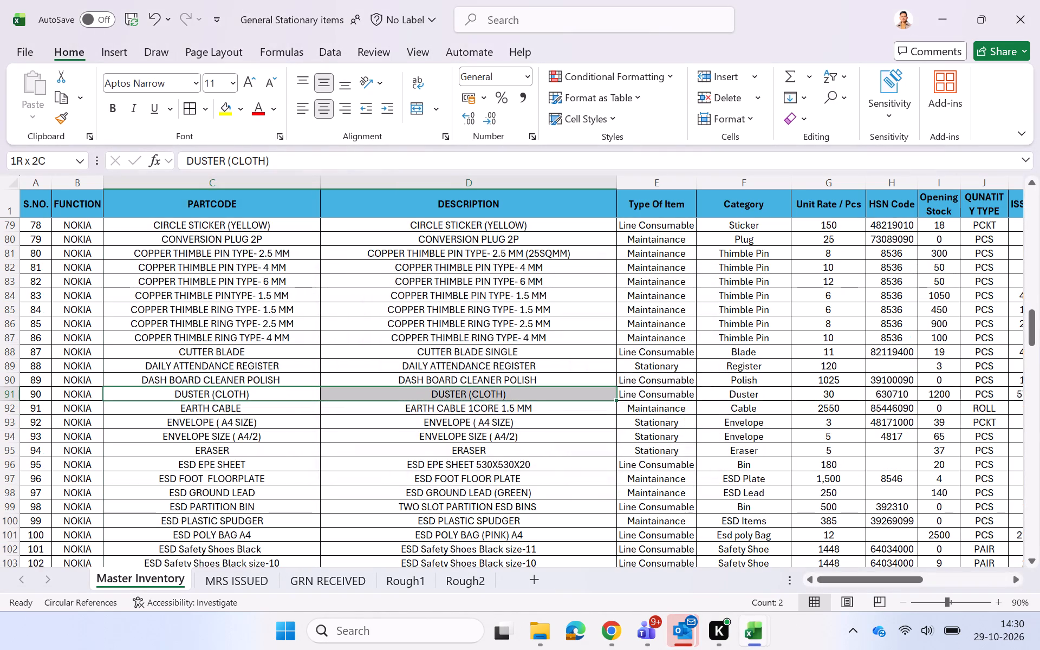
{"action": "key", "text": "ctrl+c"}
Paste the copied duster partcode and description into the Description and TYPE cells of row 1 in the Book1 table.
{"action": "key", "text": "alt+Tab"}
{"action": "key", "text": "Left"}
{"action": "key", "text": "Left"}
{"action": "key", "text": "Left"}
{"action": "key", "text": "Left"}
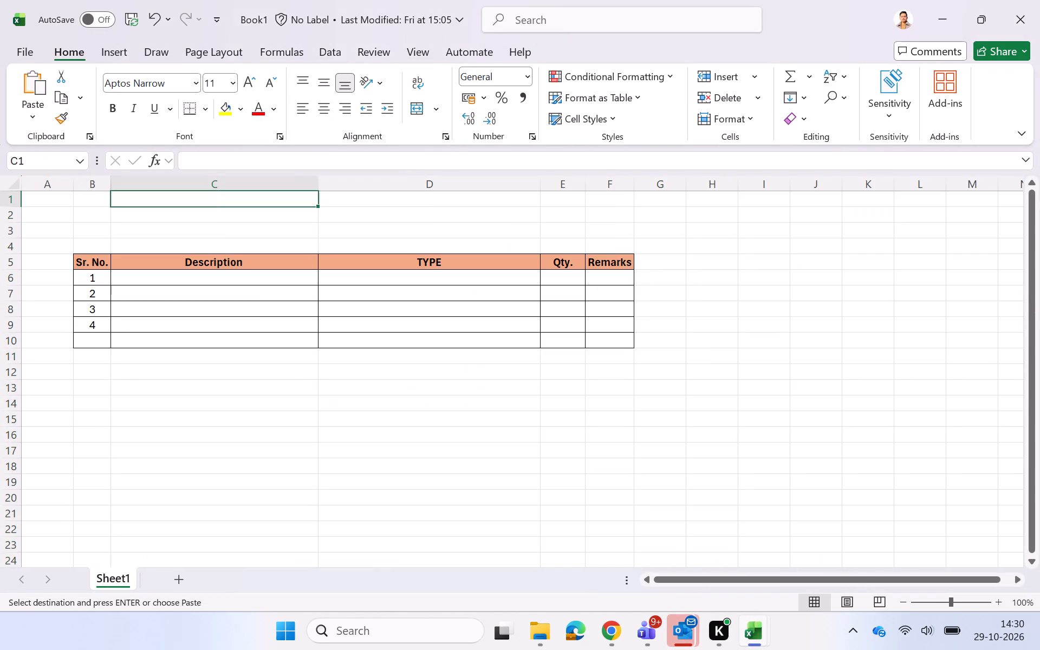
{"action": "key", "text": "Left"}
{"action": "key", "text": "Down"}
{"action": "key", "text": "Right"}
{"action": "key", "text": "Down"}
{"action": "key", "text": "Down"}
{"action": "key", "text": "Down"}
{"action": "key", "text": "Down"}
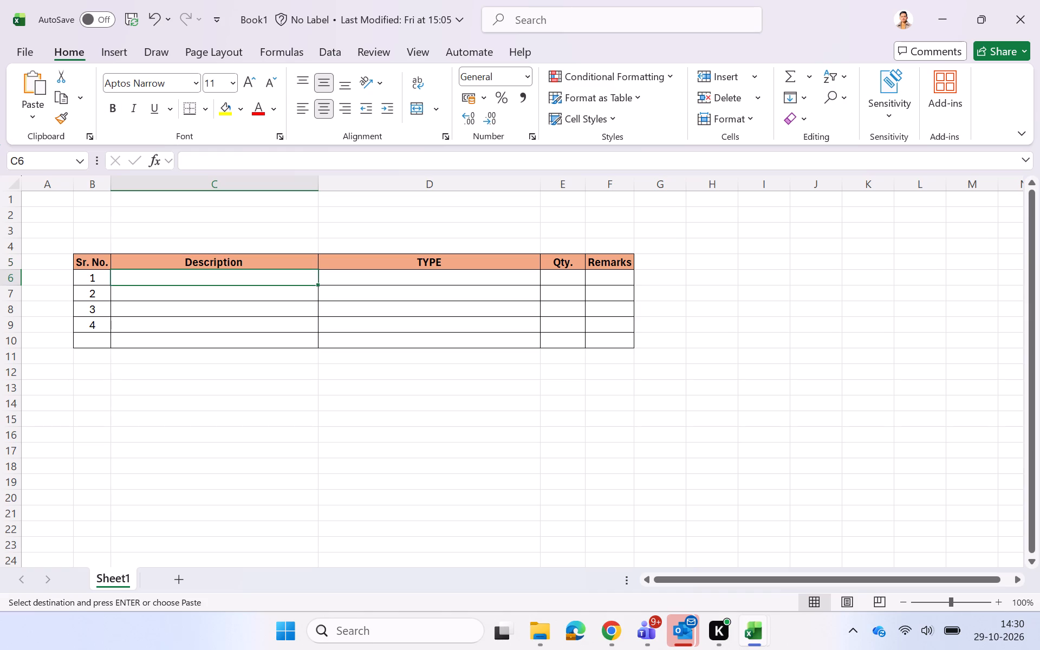
{"action": "key", "text": "ctrl+v"}
{"action": "key", "text": "Right"}
{"action": "key", "text": "Right"}
Search the Master Inventory sheet of the General Stationary items workbook for "pap" and go to the PAPER TRAY item.
{"action": "key", "text": "alt+Tab"}
{"action": "key", "text": "Down"}
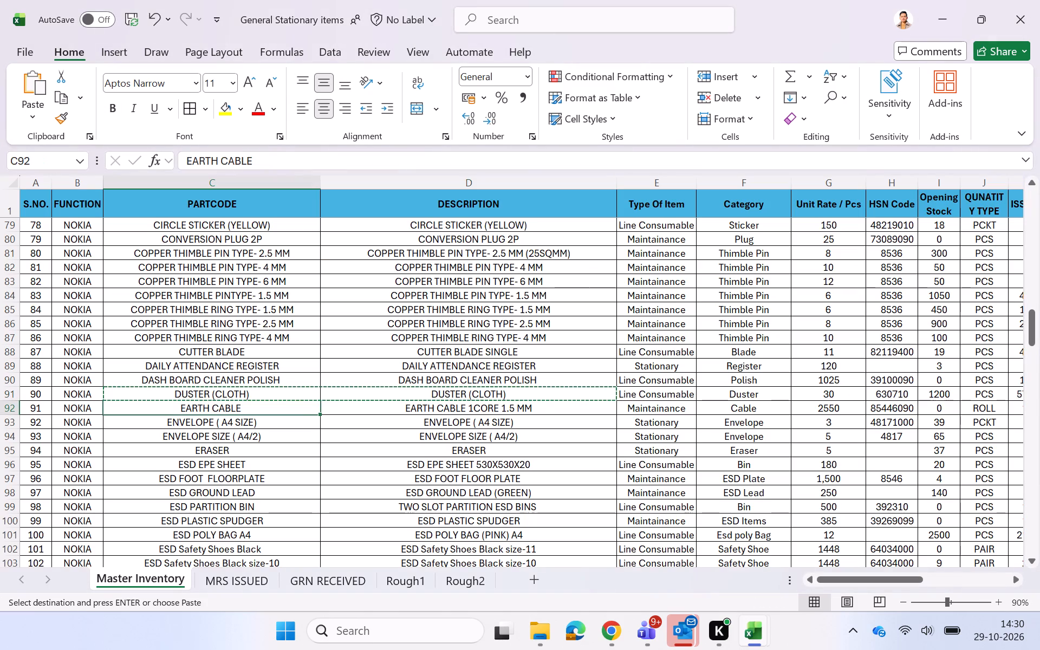
{"action": "scroll", "coordinate": [392, 465], "scroll_direction": "up", "scroll_amount": 8}
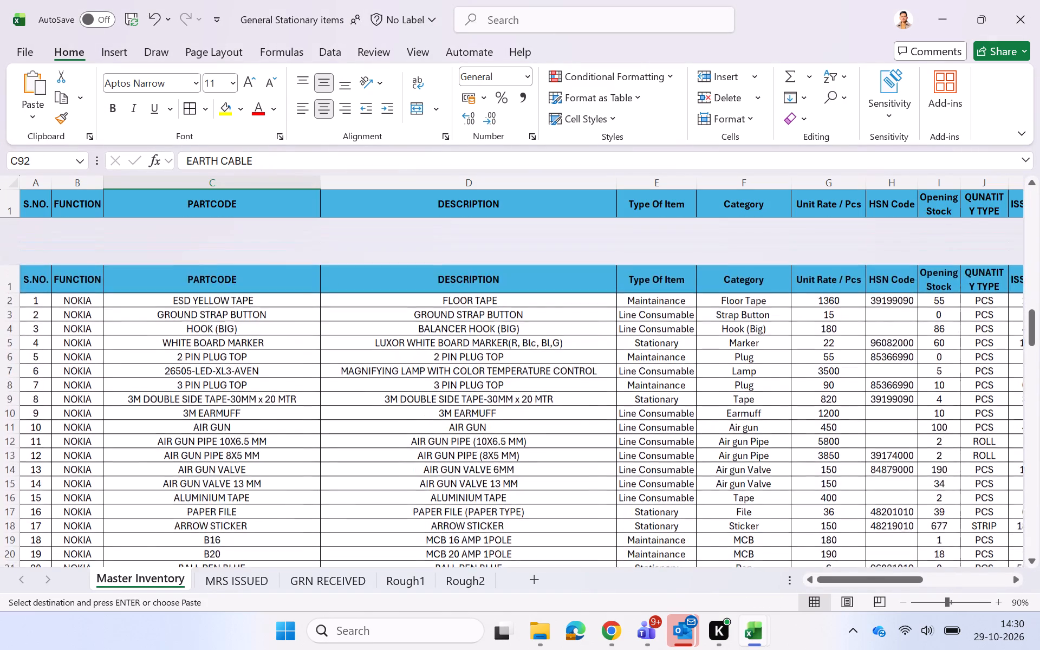
{"action": "scroll", "coordinate": [392, 465], "scroll_direction": "up", "scroll_amount": 1}
{"action": "left_click", "coordinate": [270, 367]}
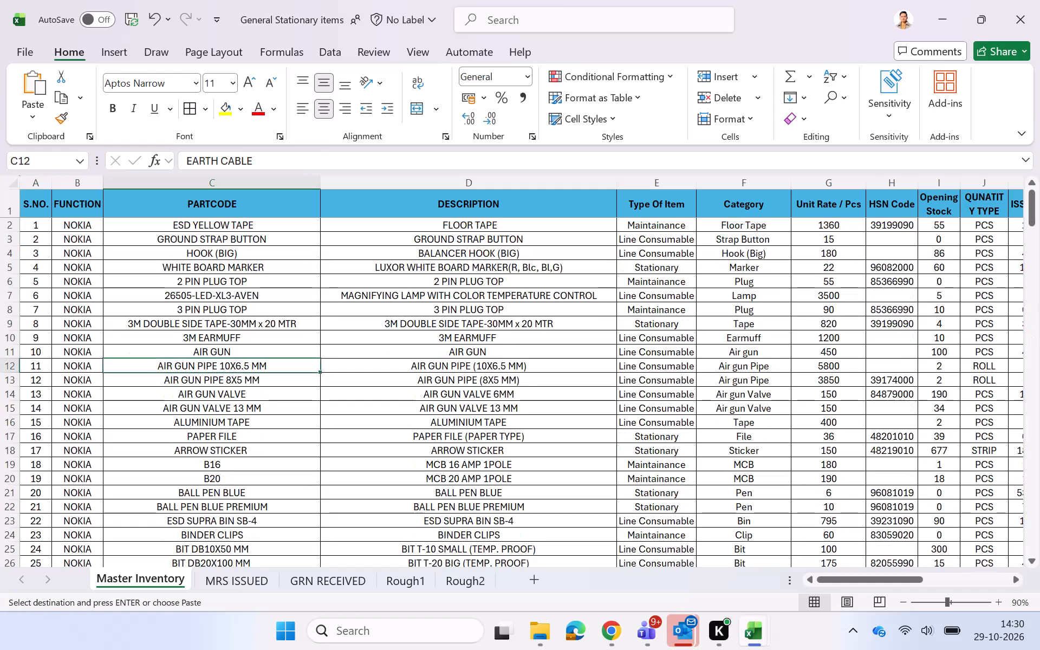
{"action": "key", "text": "ctrl+f"}
{"action": "type", "text": "pap"}
{"action": "key", "text": "Return"}
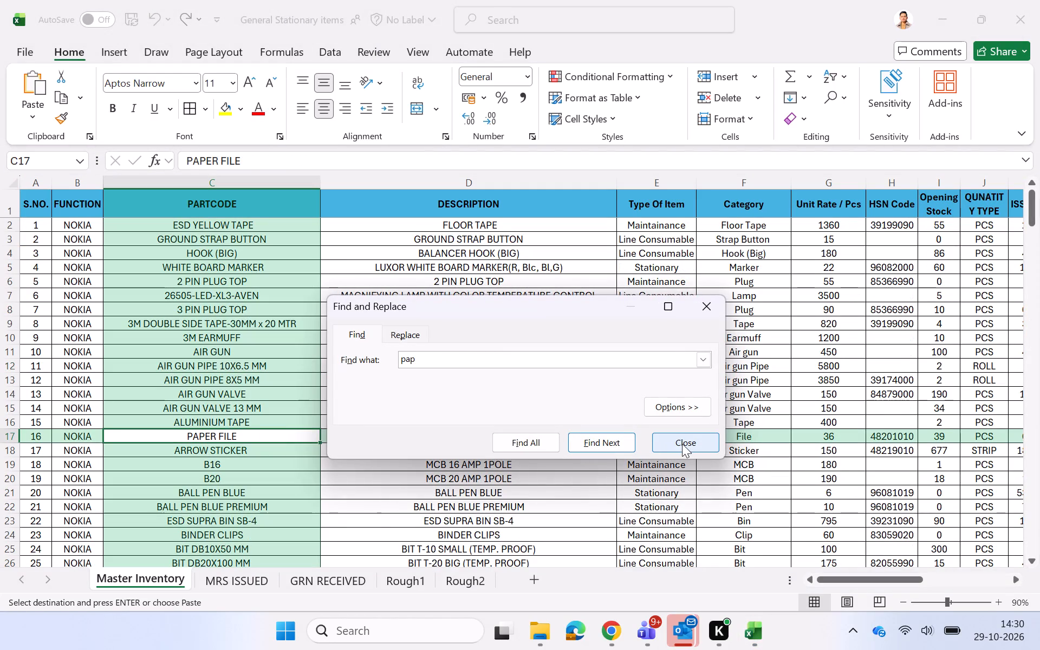
{"action": "left_click", "coordinate": [606, 434]}
{"action": "left_click", "coordinate": [606, 398]}
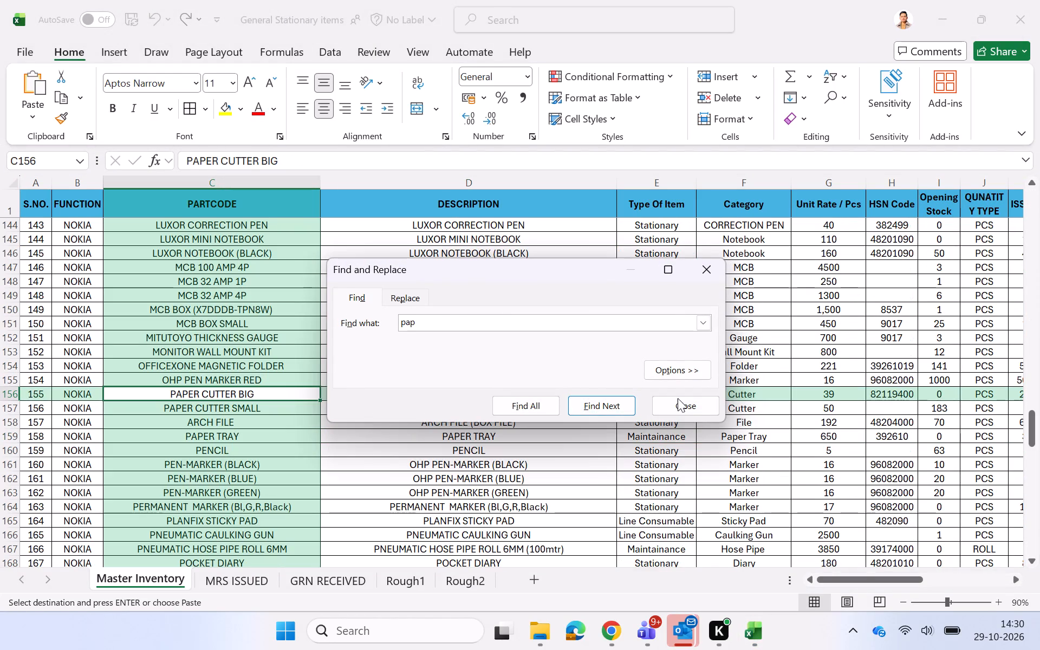
{"action": "left_click", "coordinate": [705, 409]}
{"action": "key", "text": "Right"}
{"action": "key", "text": "Down"}
{"action": "key", "text": "Down"}
{"action": "key", "text": "Left"}
{"action": "key", "text": "Down"}
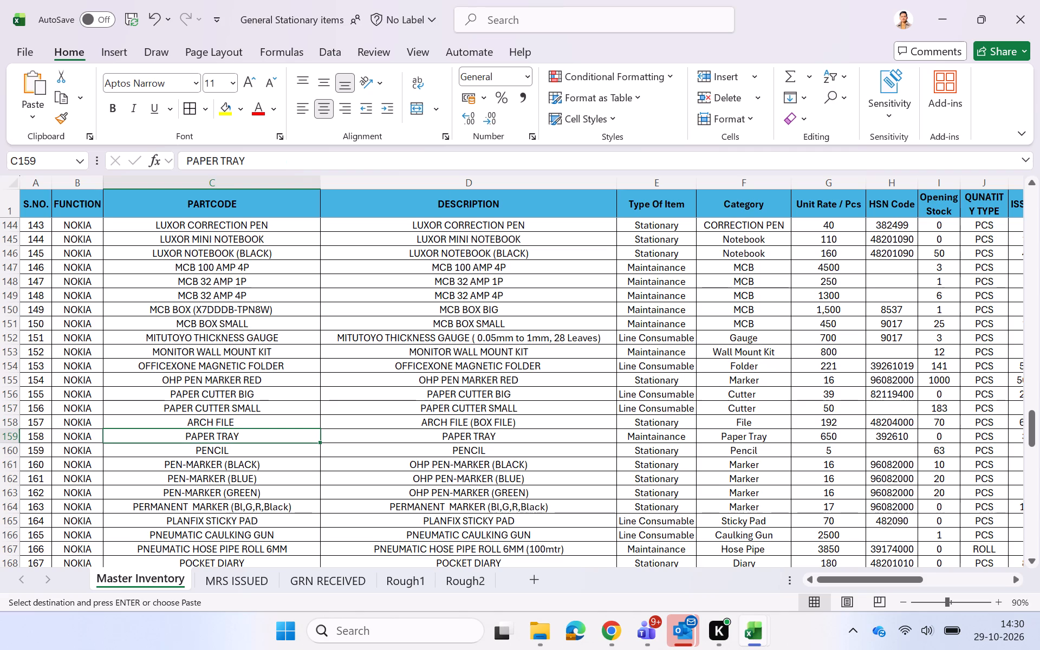
Examine the PAPER TRAY row's rate, issued, received and balance stock figures.
{"action": "key", "text": "Right"}
{"action": "key", "text": "Right"}
{"action": "key", "text": "Right"}
{"action": "key", "text": "Right"}
{"action": "key", "text": "Right"}
{"action": "key", "text": "Right"}
{"action": "key", "text": "Right"}
{"action": "key", "text": "Right"}
{"action": "key", "text": "Right"}
{"action": "key", "text": "Right"}
{"action": "key", "text": "Right"}
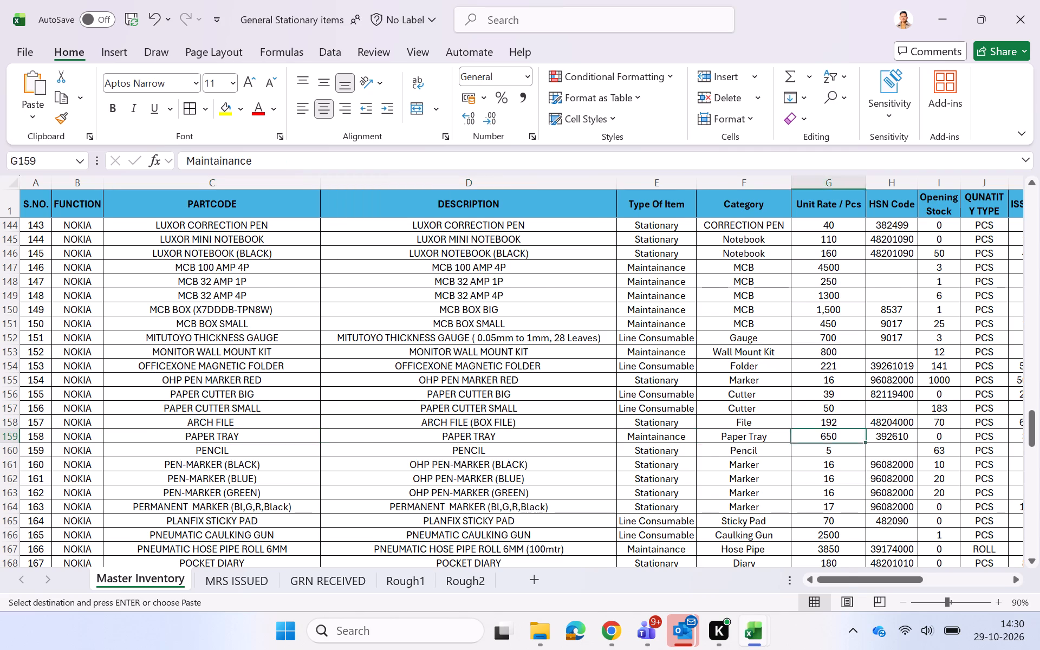
{"action": "key", "text": "Left"}
{"action": "key", "text": "Left"}
{"action": "key", "text": "Left"}
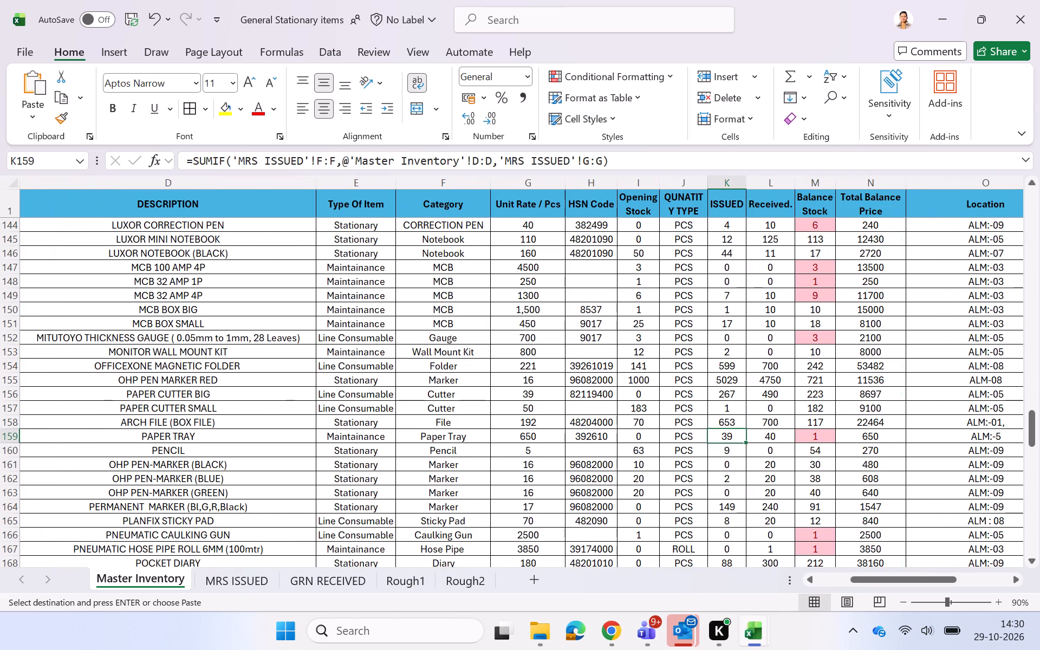
Filter the MRS ISSUED sheet's PARTCODE column to show only PAPER TRAY, using the search text "paper".
{"action": "left_click", "coordinate": [318, 584]}
{"action": "double_click", "coordinate": [251, 589]}
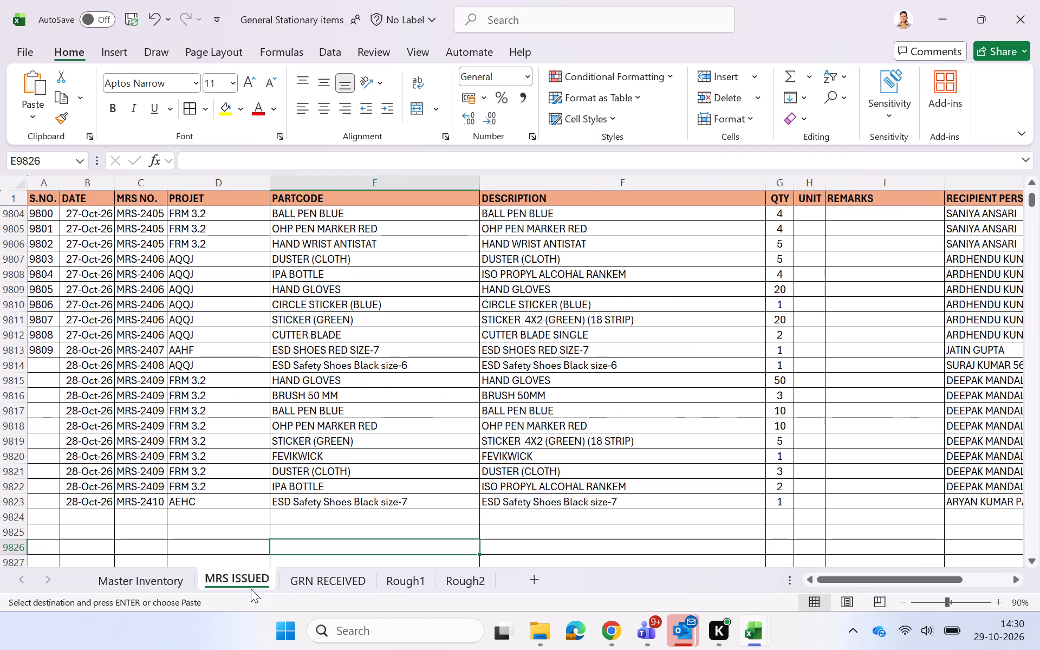
{"action": "left_click", "coordinate": [313, 205]}
{"action": "key", "text": "ctrl+shift+l"}
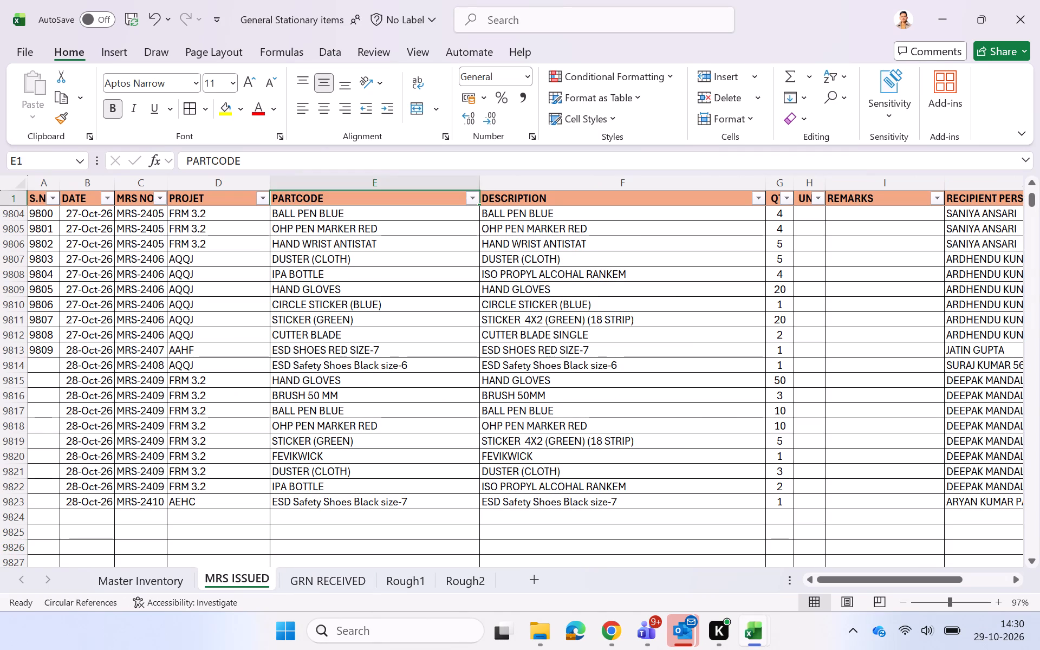
{"action": "left_click", "coordinate": [472, 198]}
{"action": "double_click", "coordinate": [310, 348]}
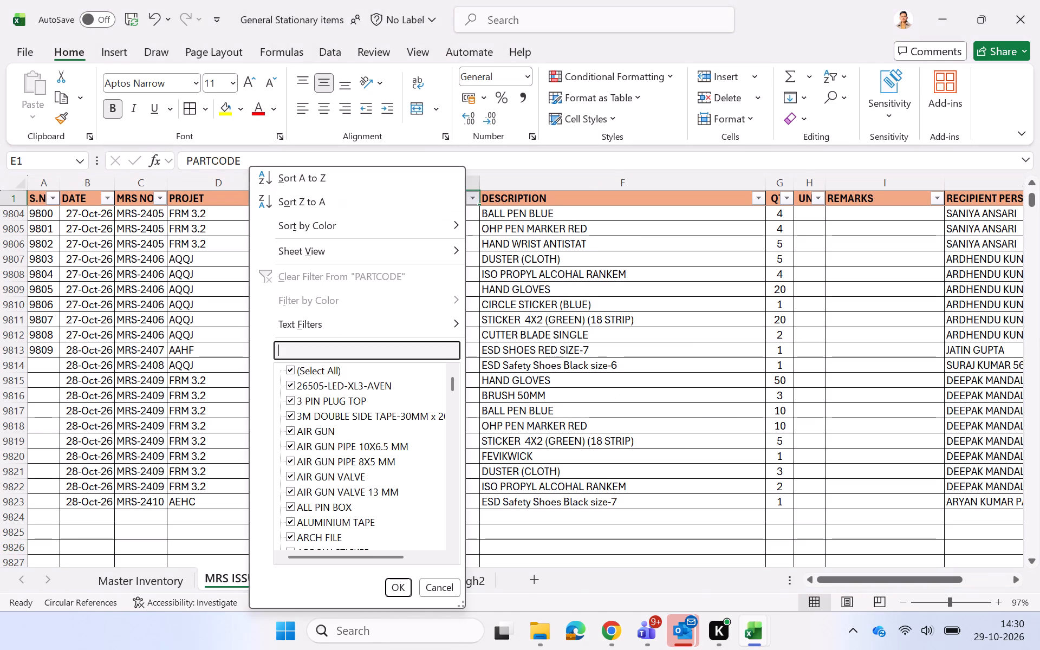
{"action": "type", "text": "paper"}
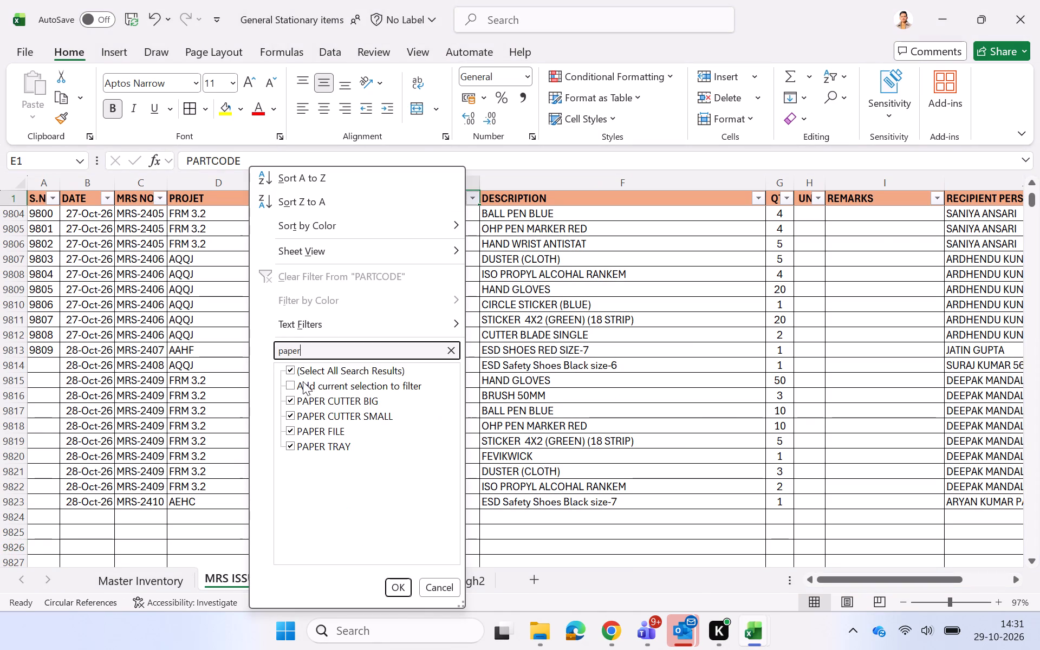
{"action": "left_click", "coordinate": [311, 368]}
{"action": "left_click", "coordinate": [327, 447]}
{"action": "left_click", "coordinate": [398, 588]}
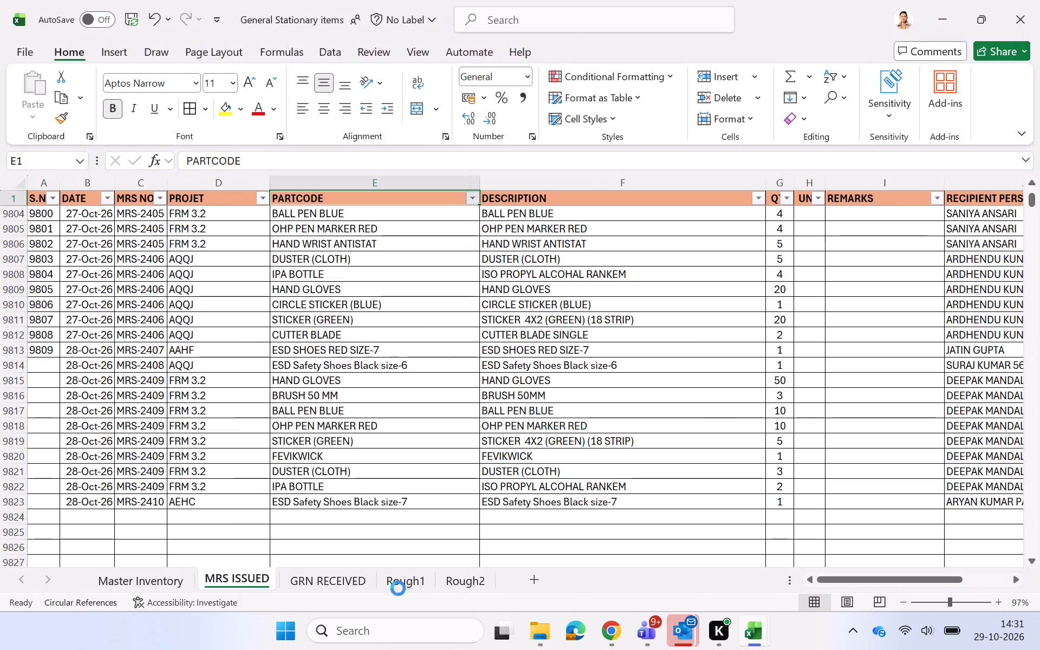
{"action": "scroll", "coordinate": [502, 482], "scroll_direction": "up", "scroll_amount": 7}
{"action": "scroll", "coordinate": [502, 482], "scroll_direction": "left", "scroll_amount": 1}
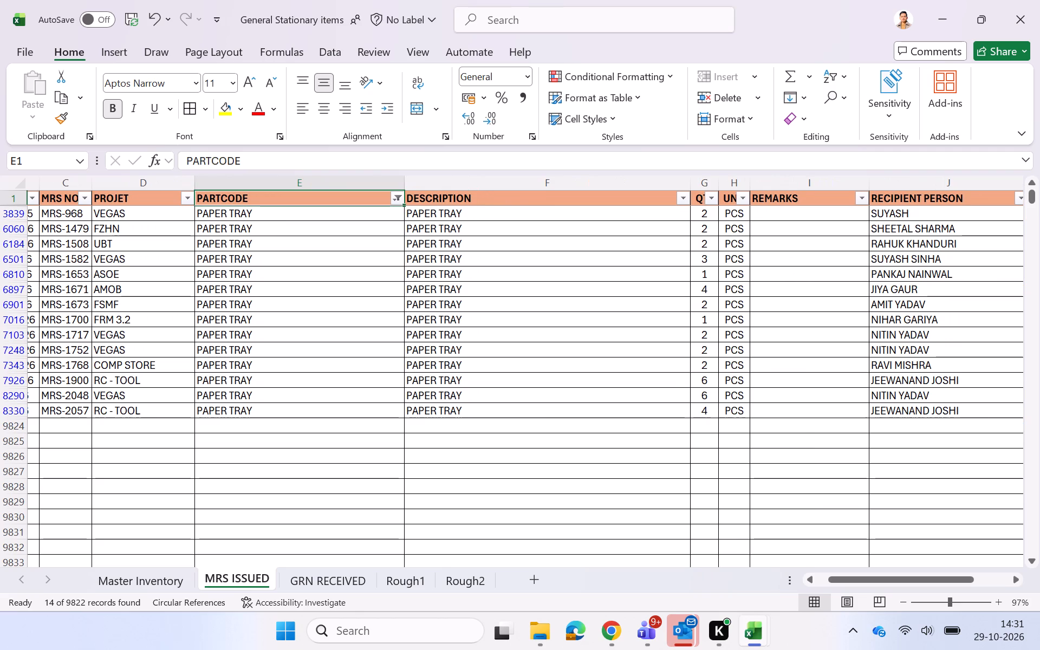
Review the filtered PAPER TRAY issue records across their project, quantity, remarks and recipient columns.
{"action": "left_click", "coordinate": [172, 323]}
{"action": "key", "text": "Right"}
{"action": "key", "text": "Right"}
{"action": "key", "text": "Right"}
{"action": "key", "text": "Right"}
{"action": "key", "text": "Right"}
{"action": "key", "text": "Right"}
{"action": "key", "text": "Right"}
{"action": "key", "text": "Right"}
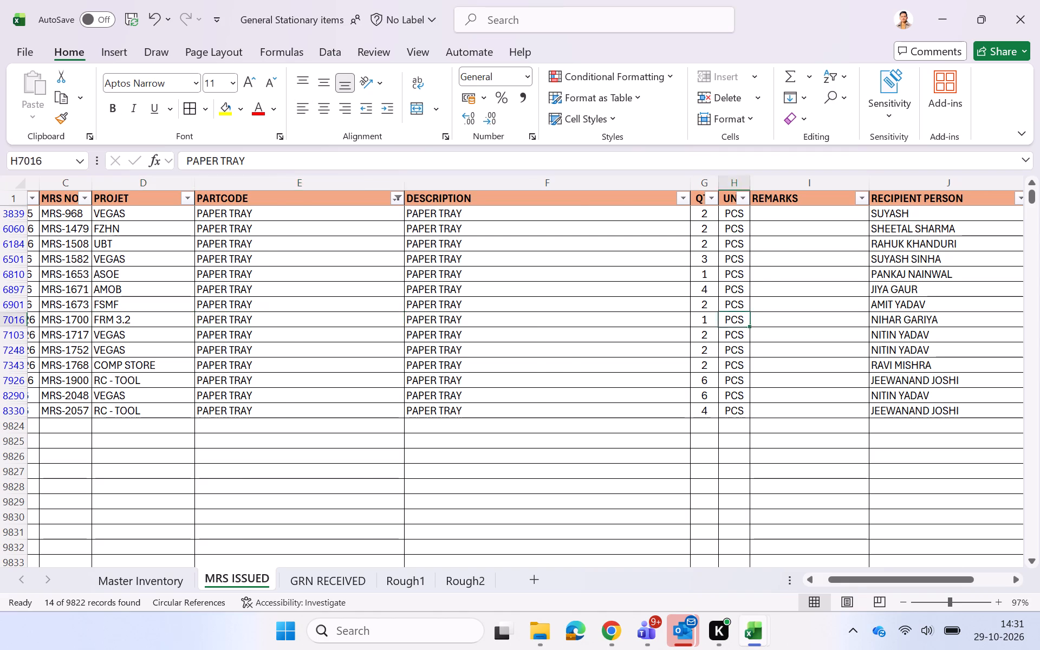
{"action": "key", "text": "Left"}
{"action": "key", "text": "Left"}
{"action": "key", "text": "Left"}
{"action": "key", "text": "Down"}
{"action": "key", "text": "Right"}
{"action": "key", "text": "Left"}
{"action": "key", "text": "Left"}
{"action": "key", "text": "Left"}
{"action": "key", "text": "Left"}
{"action": "key", "text": "Left"}
{"action": "key", "text": "Left"}
{"action": "key", "text": "Left"}
{"action": "key", "text": "Left"}
{"action": "key", "text": "Left"}
{"action": "key", "text": "Left"}
{"action": "key", "text": "Left"}
{"action": "key", "text": "Left"}
{"action": "key", "text": "Left"}
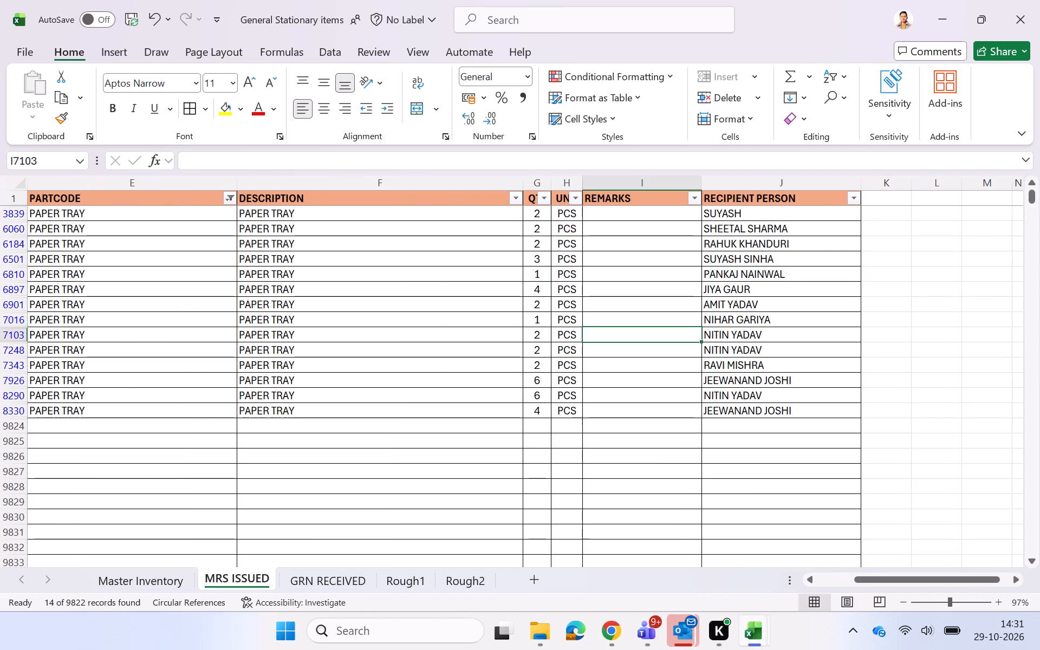
Review the project entries of the filtered PAPER TRAY issue records down to the latest-listed one, MRS-2057.
{"action": "key", "text": "Right"}
{"action": "key", "text": "Right"}
{"action": "key", "text": "Right"}
{"action": "key", "text": "Down"}
{"action": "key", "text": "Down"}
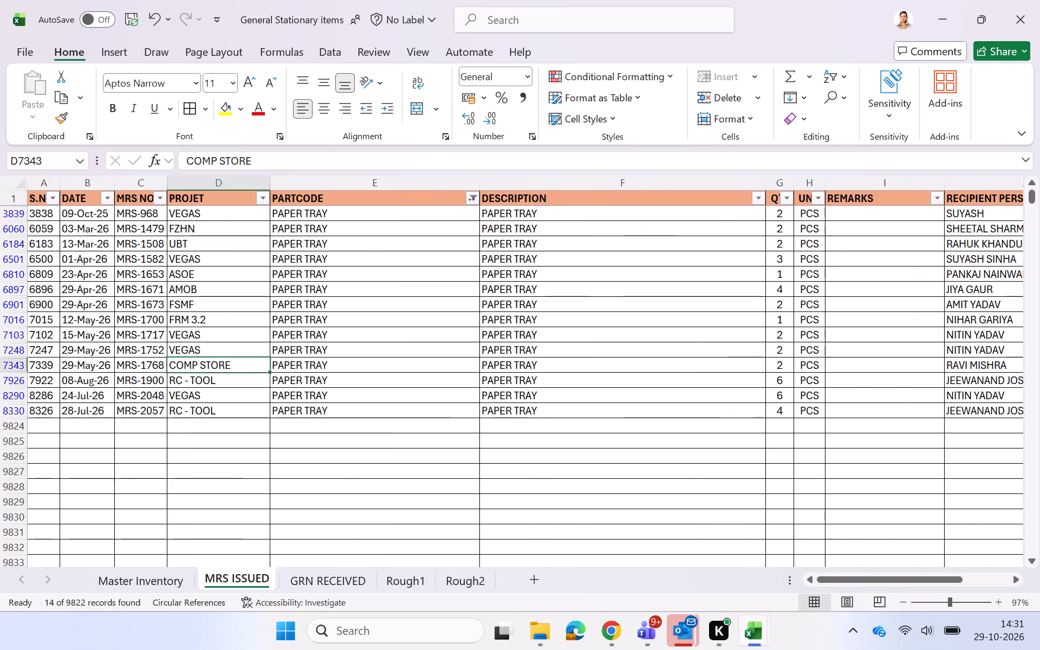
{"action": "key", "text": "Down"}
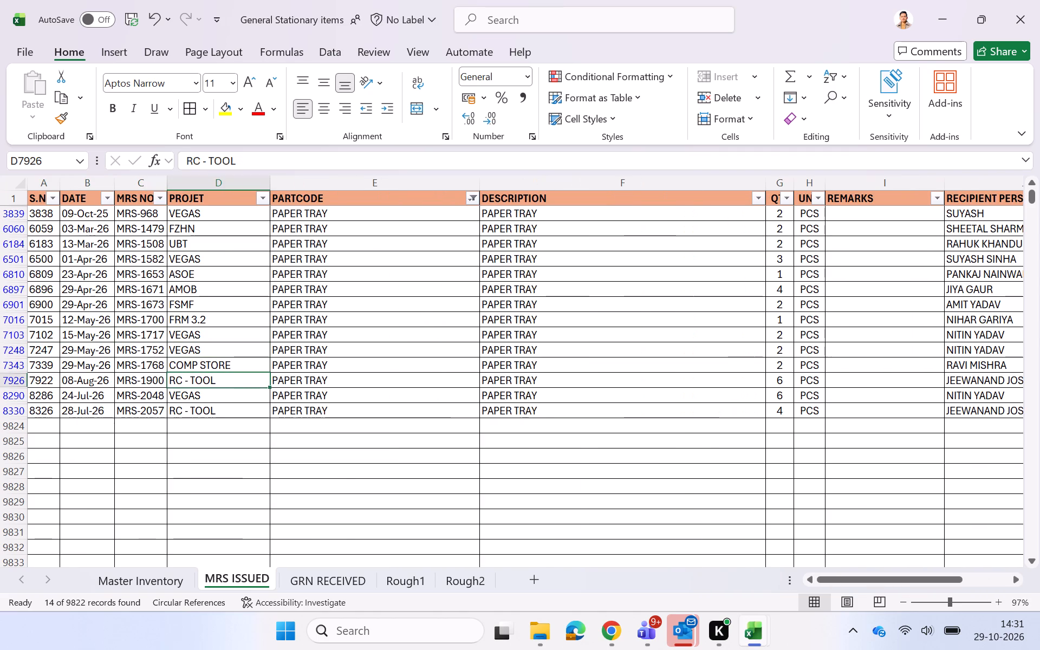
{"action": "key", "text": "Down"}
{"action": "key", "text": "Down"}
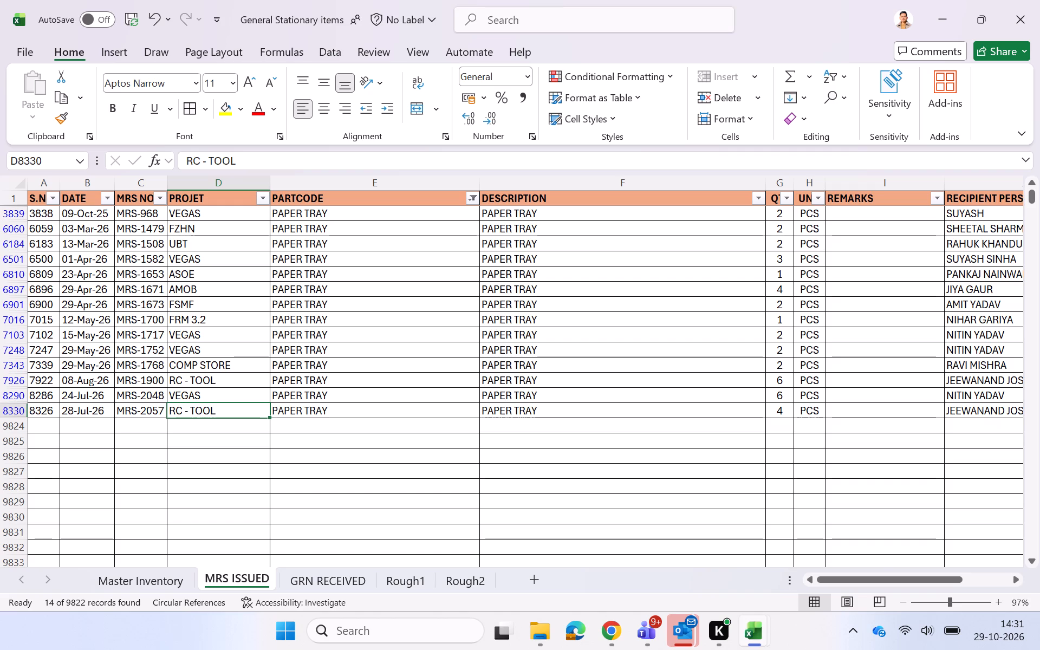
Examine the MRS-2057 PAPER TRAY record's date, project, quantity, unit, remarks and recipient on the MRS ISSUED sheet.
{"action": "key", "text": "Right"}
{"action": "key", "text": "Right"}
{"action": "key", "text": "Right"}
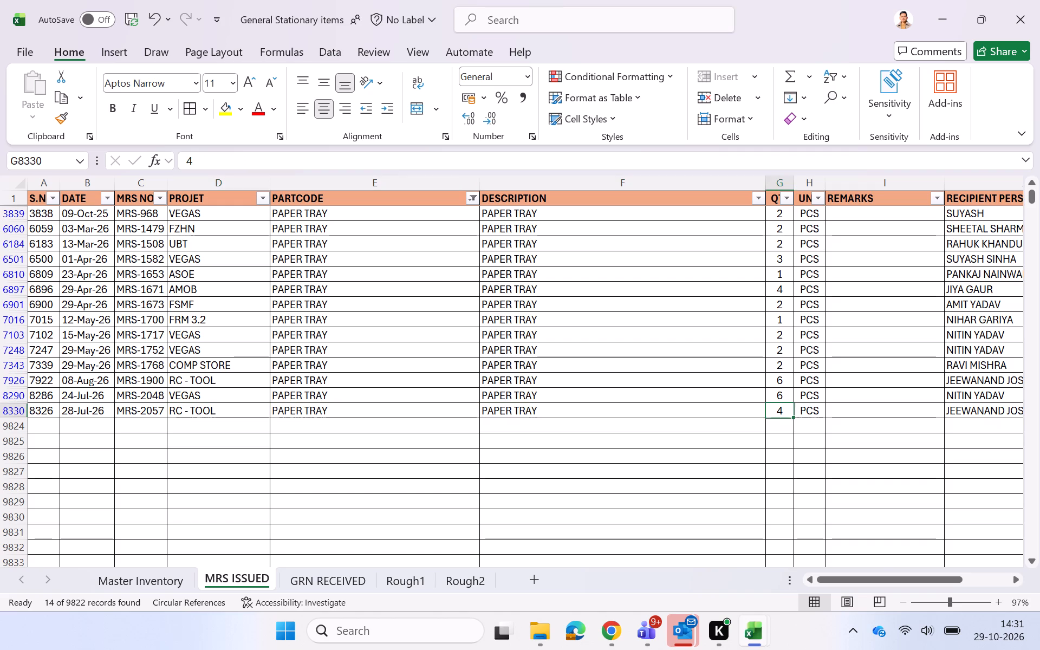
{"action": "key", "text": "Right"}
{"action": "key", "text": "Right"}
{"action": "key", "text": "Right"}
{"action": "key", "text": "Left"}
{"action": "key", "text": "Left"}
{"action": "key", "text": "Left"}
{"action": "key", "text": "Left"}
{"action": "key", "text": "Left"}
{"action": "key", "text": "Left"}
{"action": "key", "text": "Left"}
{"action": "key", "text": "Left"}
{"action": "key", "text": "Left"}
{"action": "key", "text": "Left"}
{"action": "key", "text": "Left"}
{"action": "key", "text": "Left"}
{"action": "key", "text": "Left"}
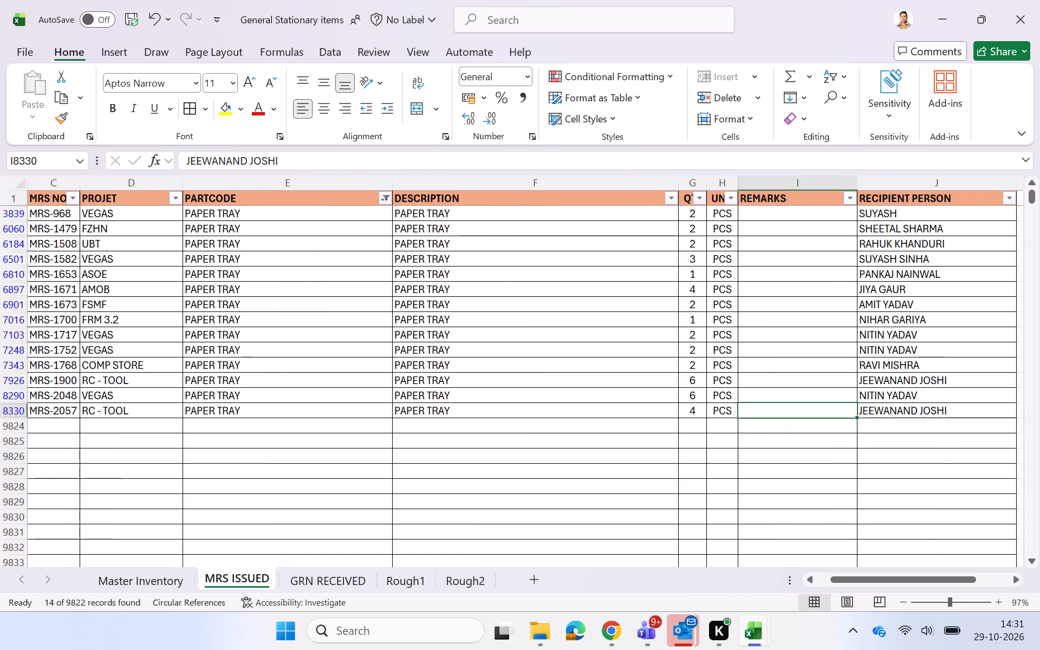
{"action": "key", "text": "Right"}
{"action": "key", "text": "Right"}
{"action": "key", "text": "Right"}
{"action": "key", "text": "Right"}
{"action": "key", "text": "Right"}
{"action": "key", "text": "Right"}
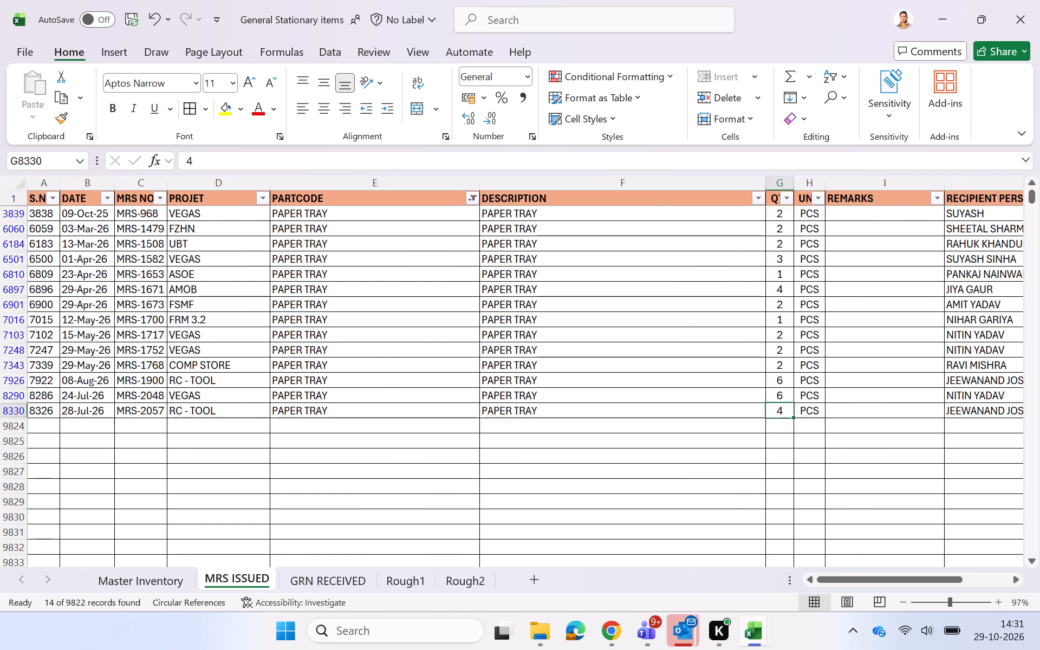
{"action": "key", "text": "Right"}
{"action": "key", "text": "Right"}
{"action": "key", "text": "Right"}
{"action": "key", "text": "Left"}
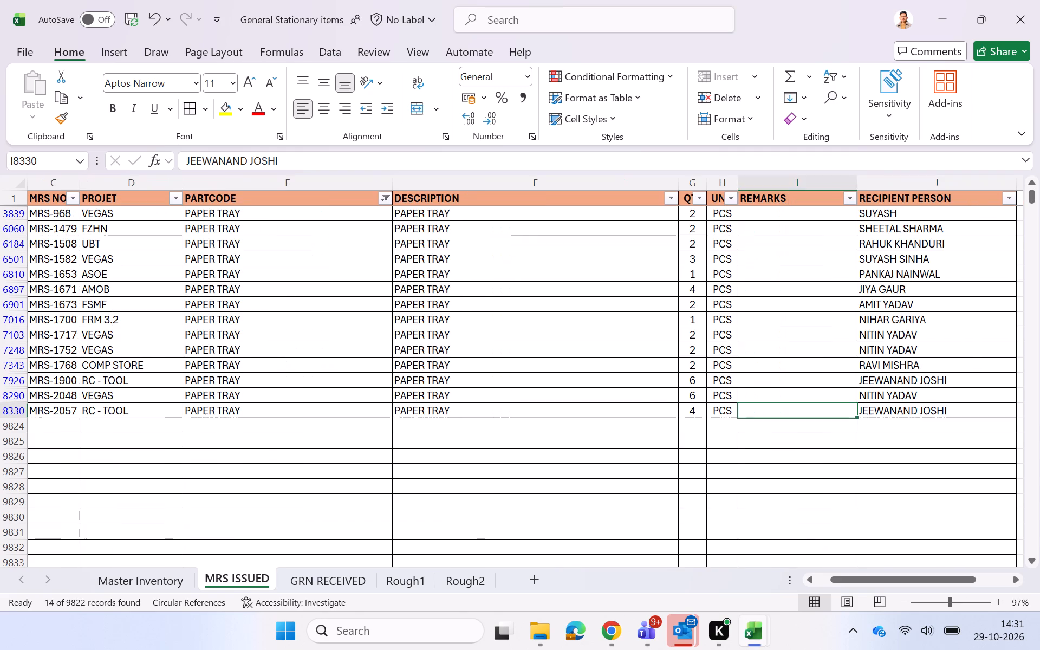
{"action": "key", "text": "Left"}
{"action": "key", "text": "Left"}
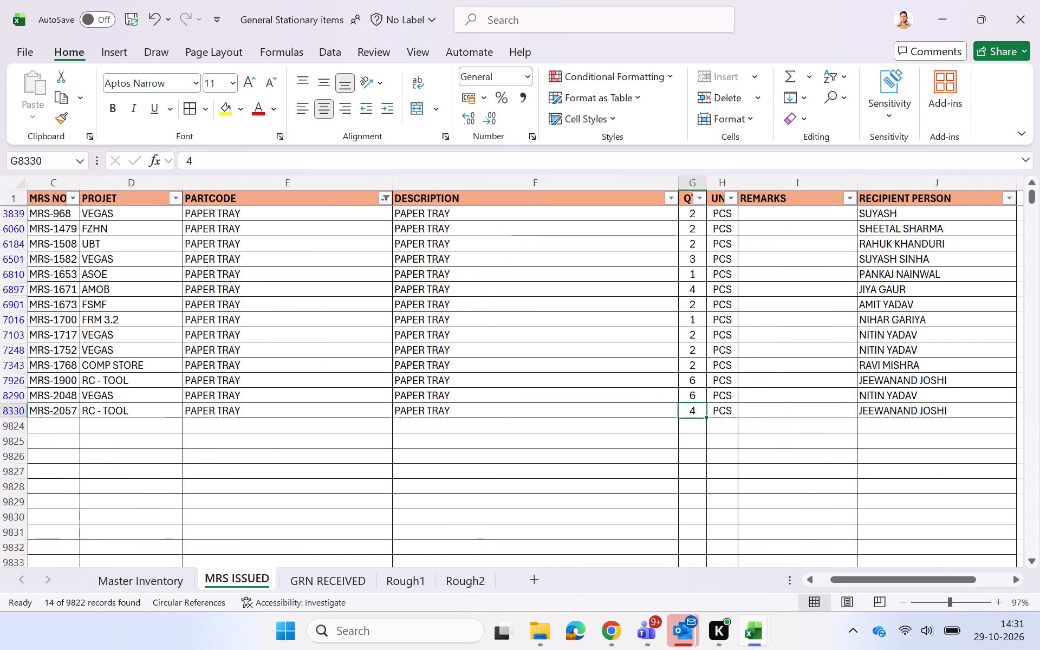
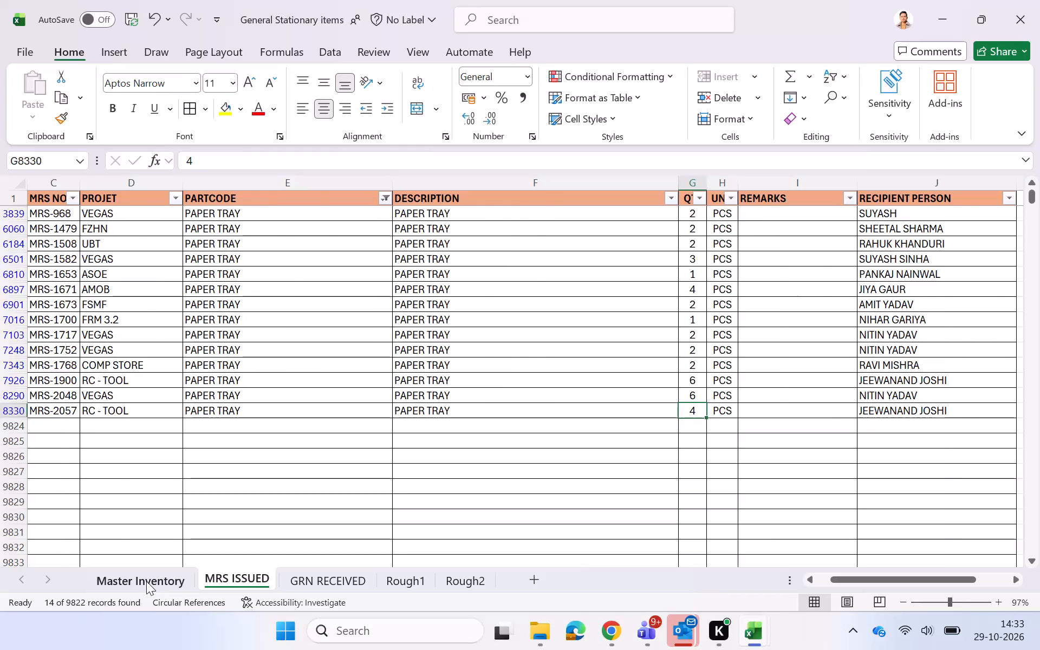
Copy PAPER TRAY's part code and description from the Master Inventory sheet into the Description and TYPE cells of Book1's Sr. No. 2 row.
{"action": "scroll", "coordinate": [146, 581], "scroll_direction": "right", "scroll_amount": 1}
{"action": "scroll", "coordinate": [202, 521], "scroll_direction": "up", "scroll_amount": 1}
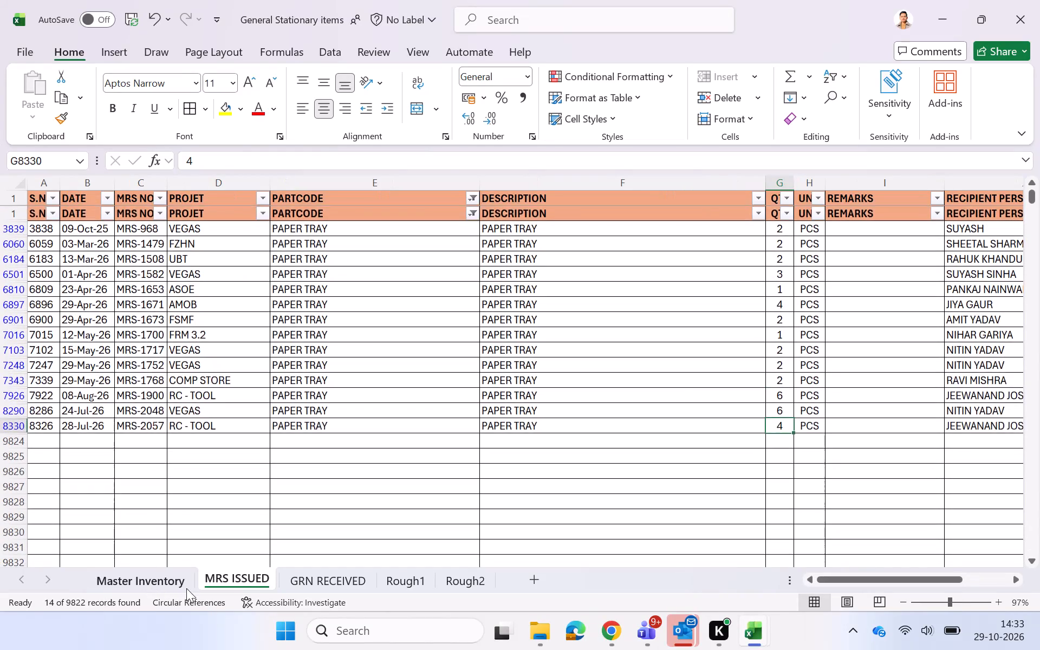
{"action": "left_click", "coordinate": [159, 594]}
{"action": "left_click", "coordinate": [159, 590]}
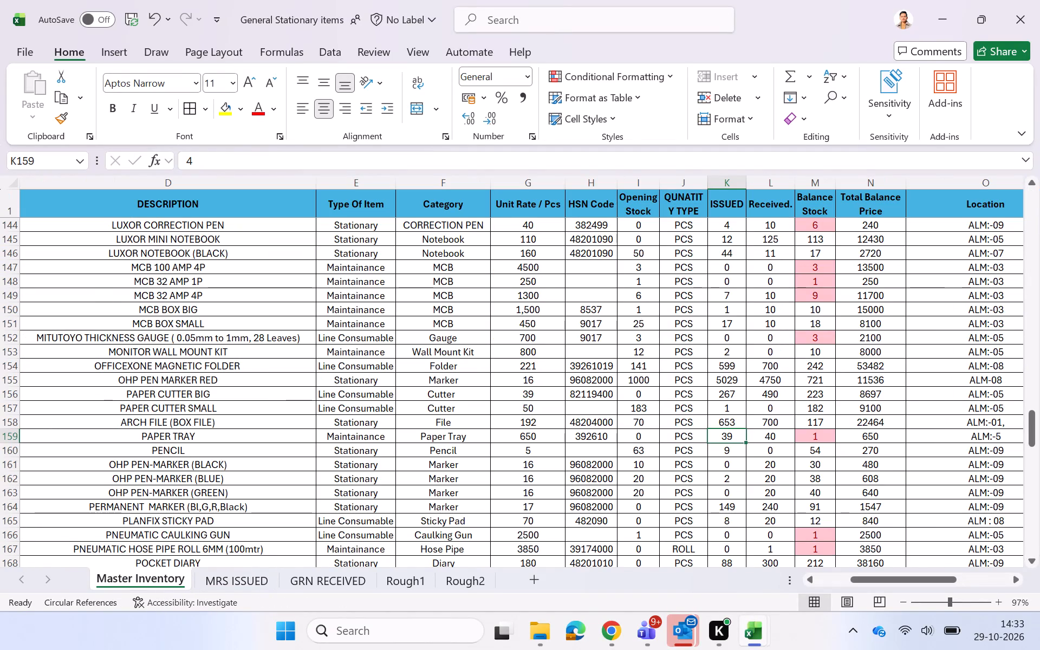
{"action": "key", "text": "alt+Tab"}
{"action": "key", "text": "alt+Tab"}
{"action": "scroll", "coordinate": [236, 476], "scroll_direction": "right", "scroll_amount": 4}
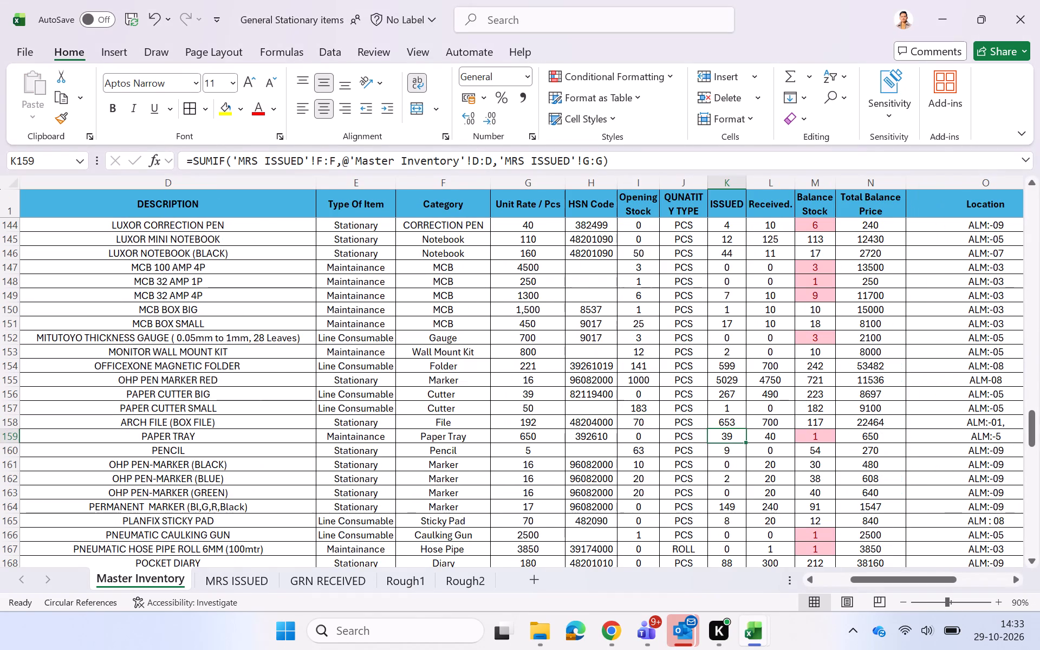
{"action": "left_click", "coordinate": [210, 431]}
{"action": "key", "text": "Left"}
{"action": "key", "text": "Left"}
{"action": "key", "text": "Left"}
{"action": "key", "text": "Right"}
{"action": "key", "text": "Right"}
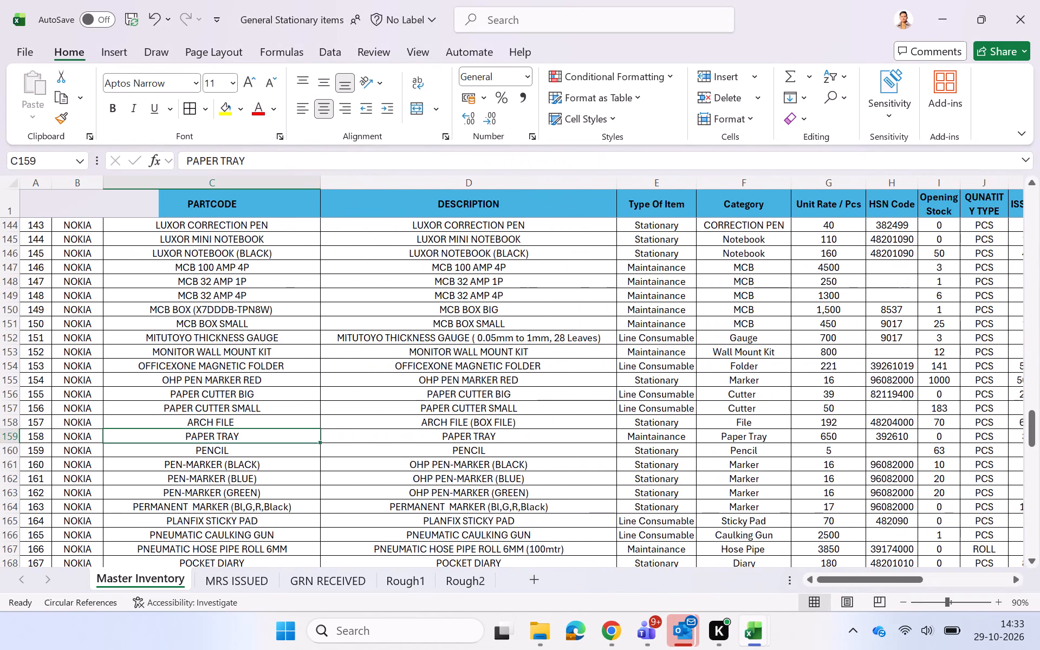
{"action": "key", "text": "shift+Right"}
{"action": "key", "text": "ctrl+c"}
{"action": "key", "text": "alt+Tab"}
{"action": "key", "text": "Left"}
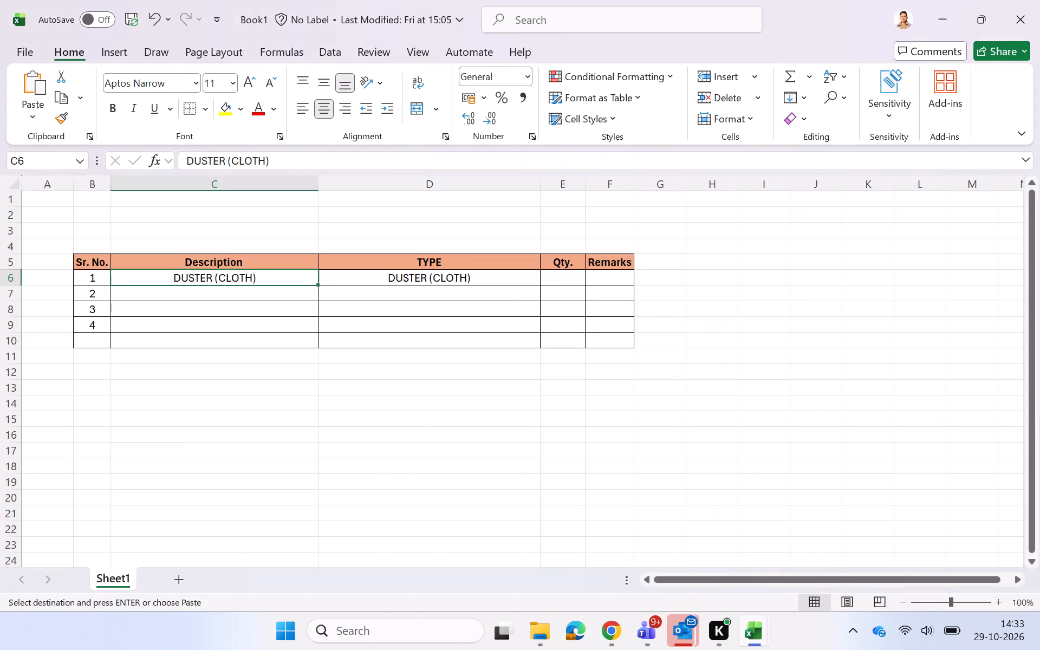
{"action": "key", "text": "Left"}
{"action": "key", "text": "Down"}
{"action": "key", "text": "ctrl+v"}
Enter 500 PCS as the quantity for DUSTER (CLOTH) in the requirement list.
{"action": "key", "text": "Right"}
{"action": "key", "text": "Right"}
{"action": "key", "text": "Up"}
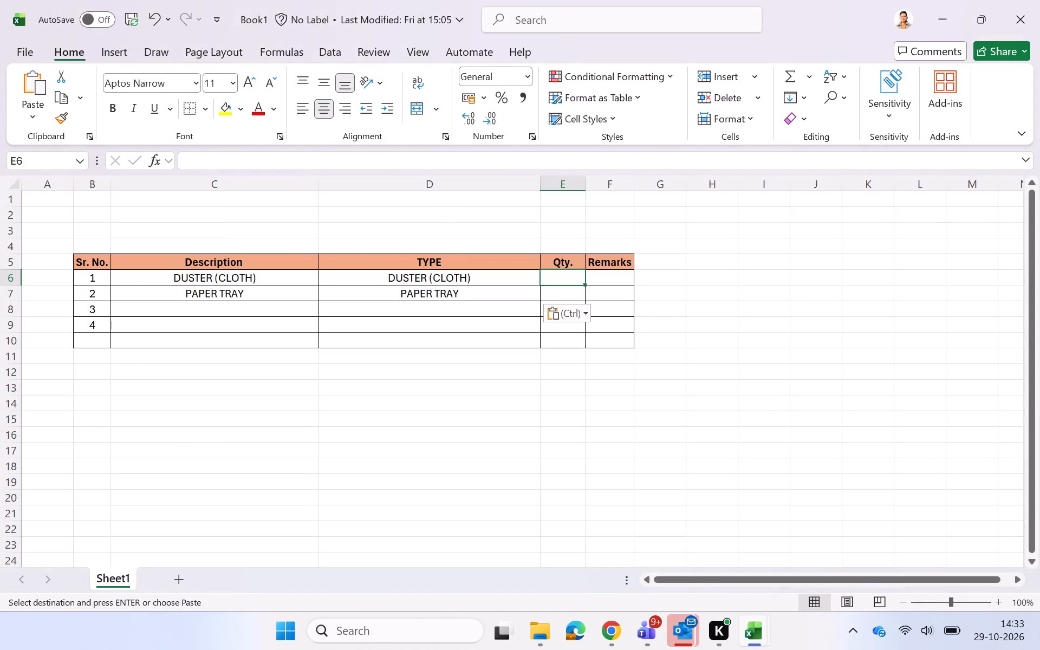
{"action": "type", "text": "500"}
{"action": "key", "text": "space"}
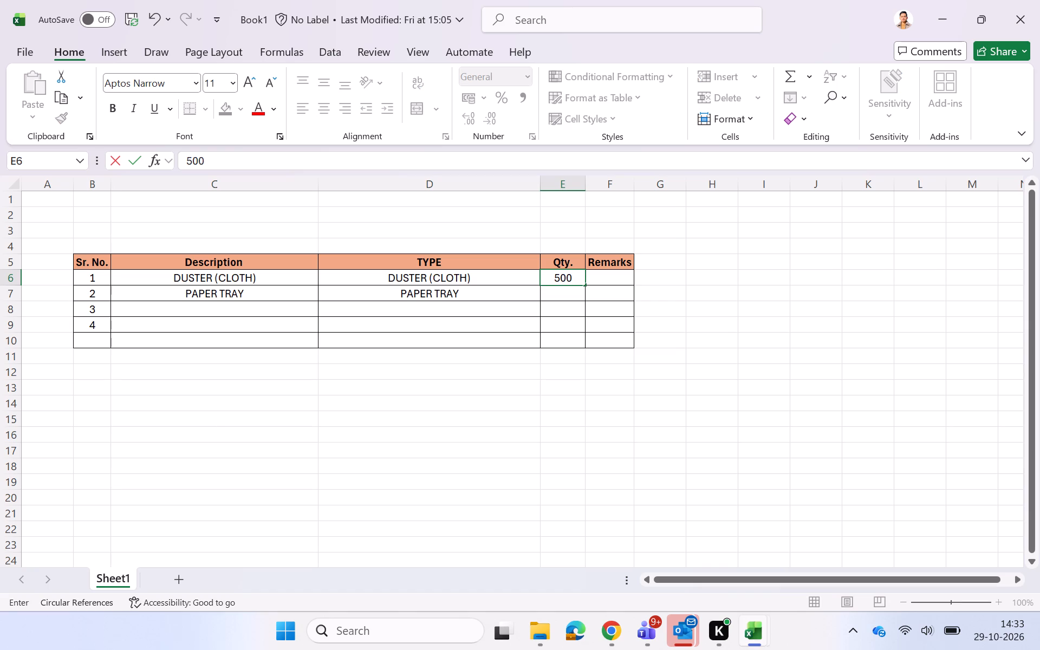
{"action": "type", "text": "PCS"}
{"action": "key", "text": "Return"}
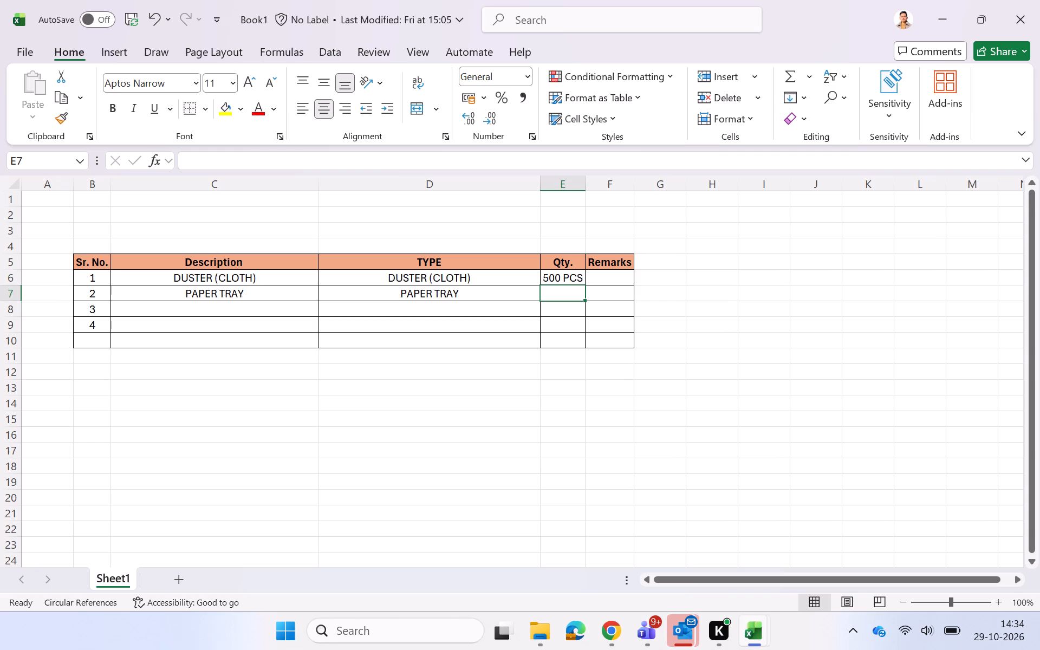
Enter 10 PCS as the quantity for PAPER TRAY in the requirement list.
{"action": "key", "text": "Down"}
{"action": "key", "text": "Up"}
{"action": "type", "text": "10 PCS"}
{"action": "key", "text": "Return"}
Return to the General Stationary items workbook and look back through the Master Inventory list up to its first entries.
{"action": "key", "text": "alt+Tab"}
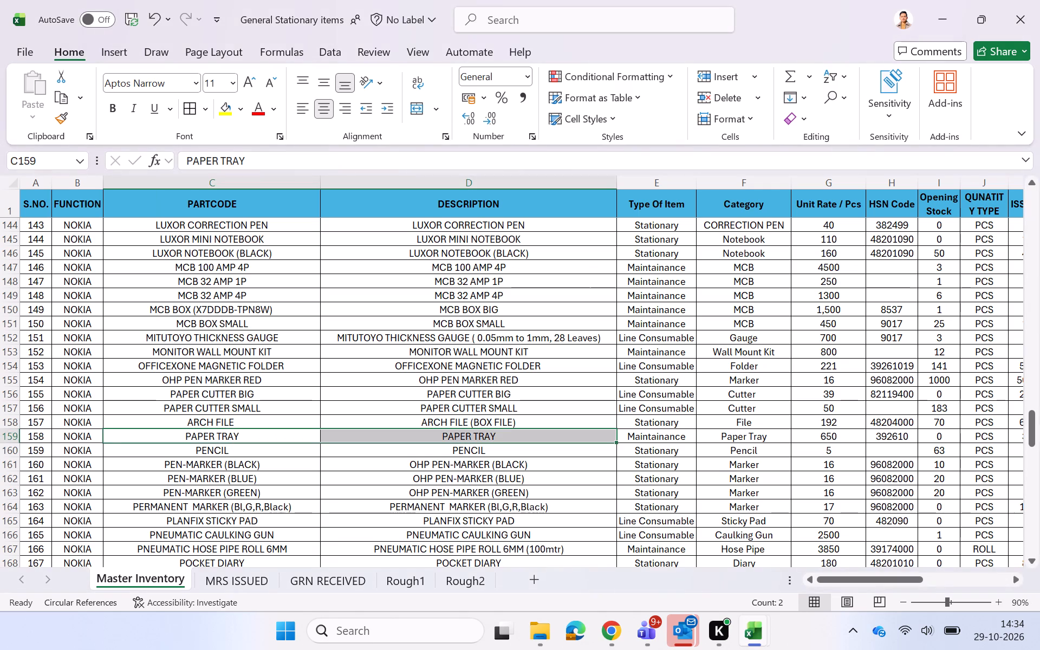
{"action": "scroll", "coordinate": [210, 431], "scroll_direction": "up", "scroll_amount": 3}
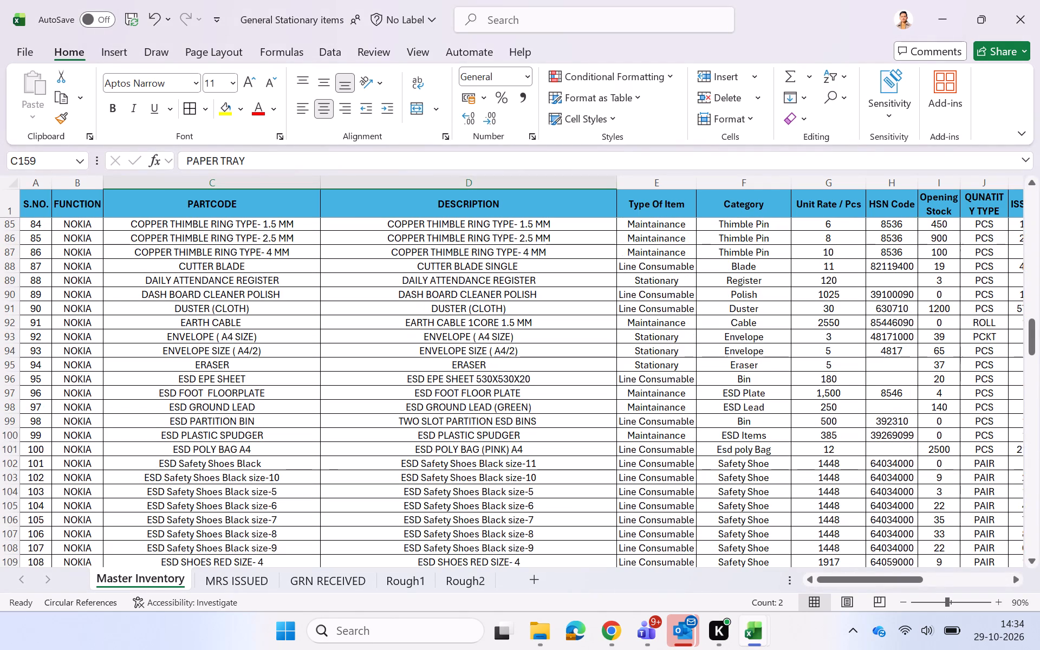
{"action": "scroll", "coordinate": [210, 431], "scroll_direction": "up", "scroll_amount": 1}
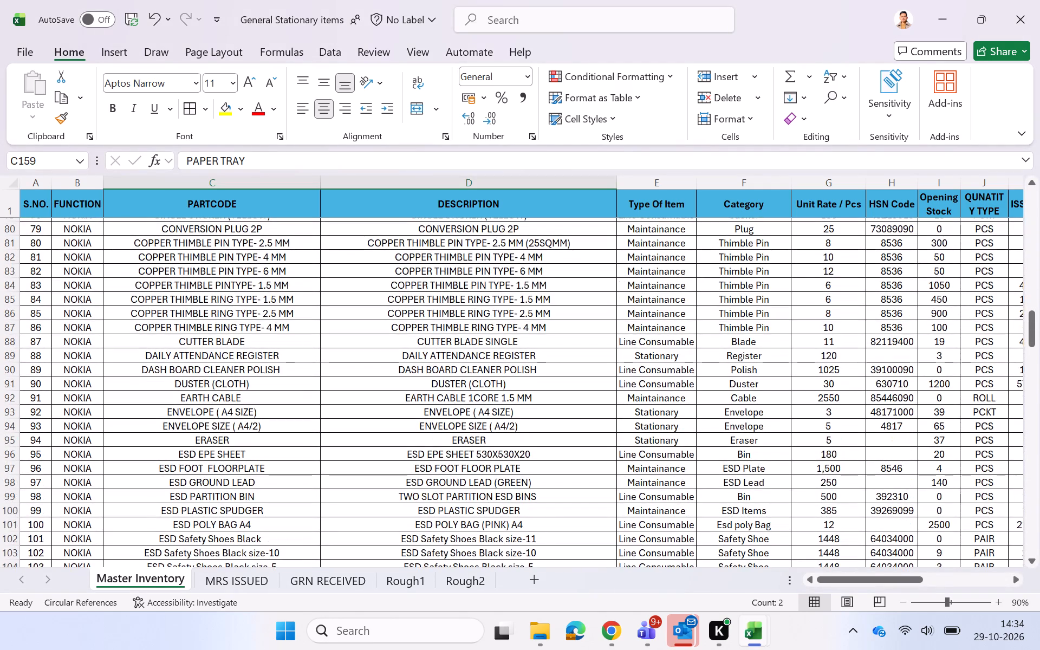
{"action": "scroll", "coordinate": [206, 397], "scroll_direction": "up", "scroll_amount": 12}
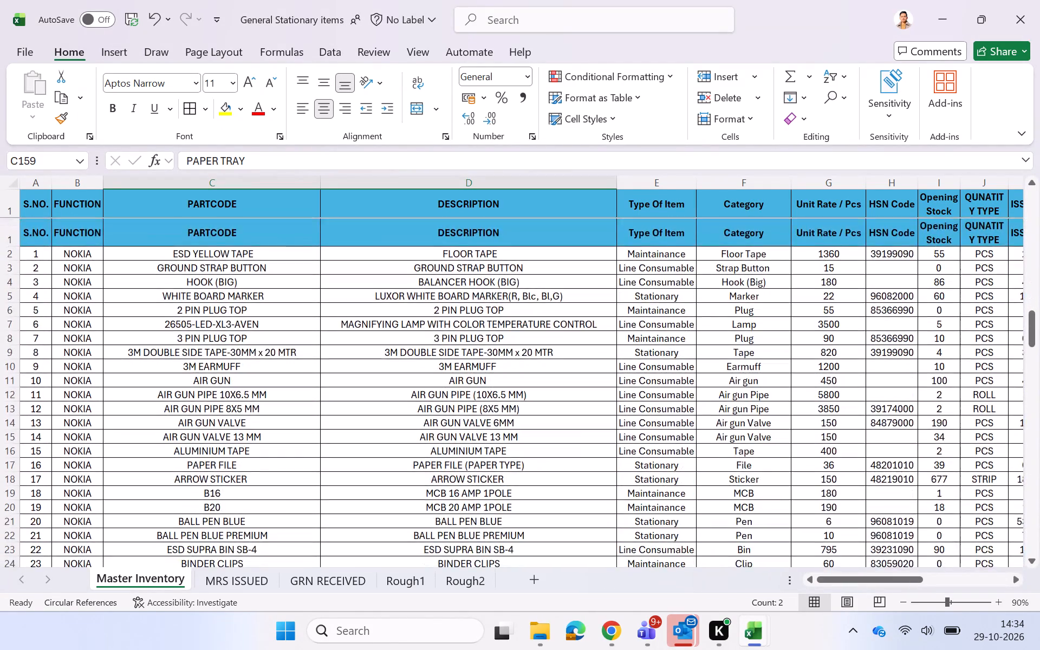
{"action": "scroll", "coordinate": [307, 407], "scroll_direction": "left", "scroll_amount": 1}
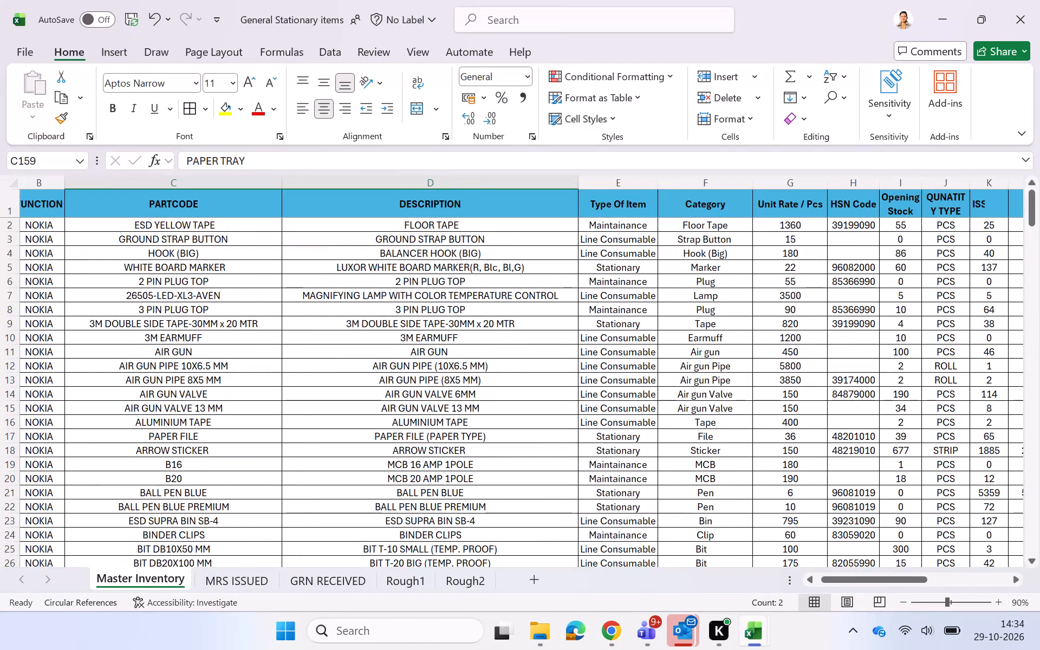
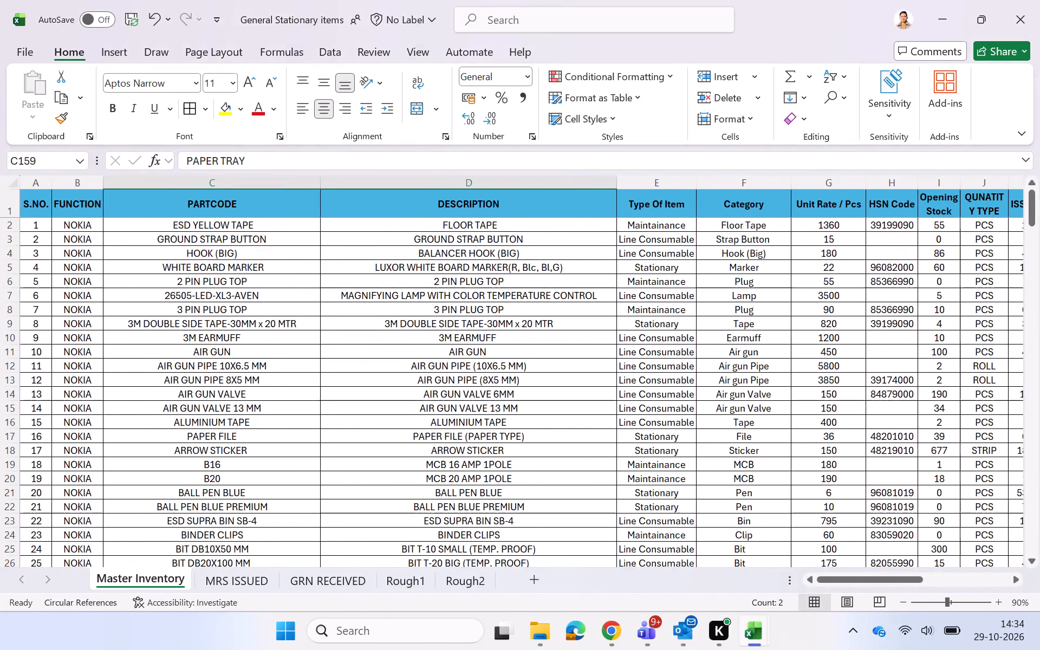
Review the last items of the Master Inventory list, including their stock and issued columns.
{"action": "scroll", "coordinate": [337, 411], "scroll_direction": "down", "scroll_amount": 8}
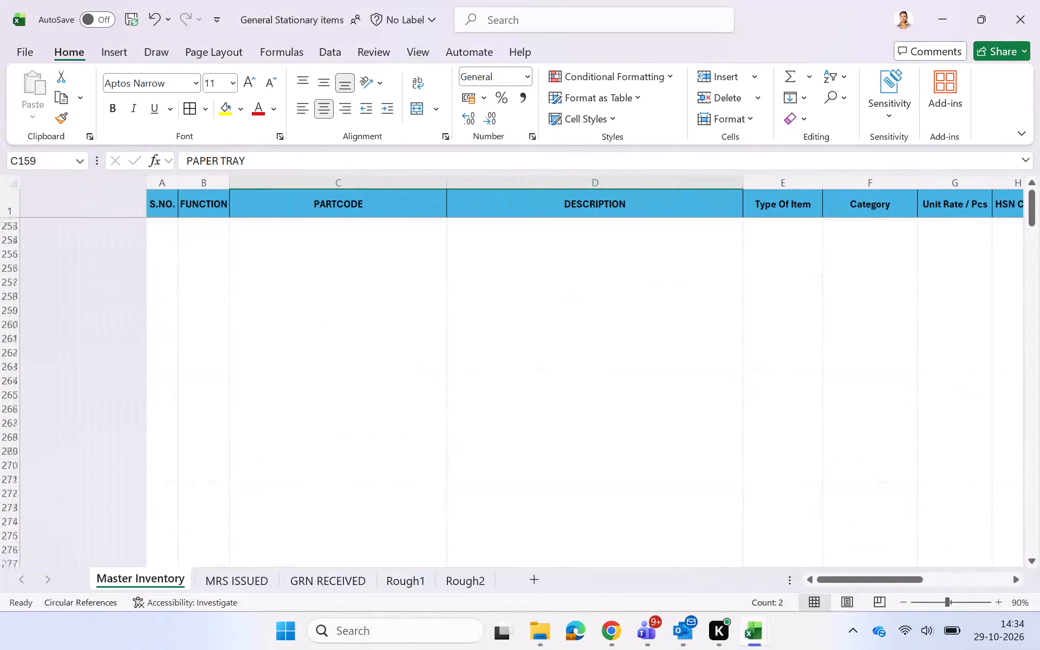
{"action": "scroll", "coordinate": [337, 411], "scroll_direction": "down", "scroll_amount": 3}
{"action": "scroll", "coordinate": [381, 504], "scroll_direction": "down", "scroll_amount": 1}
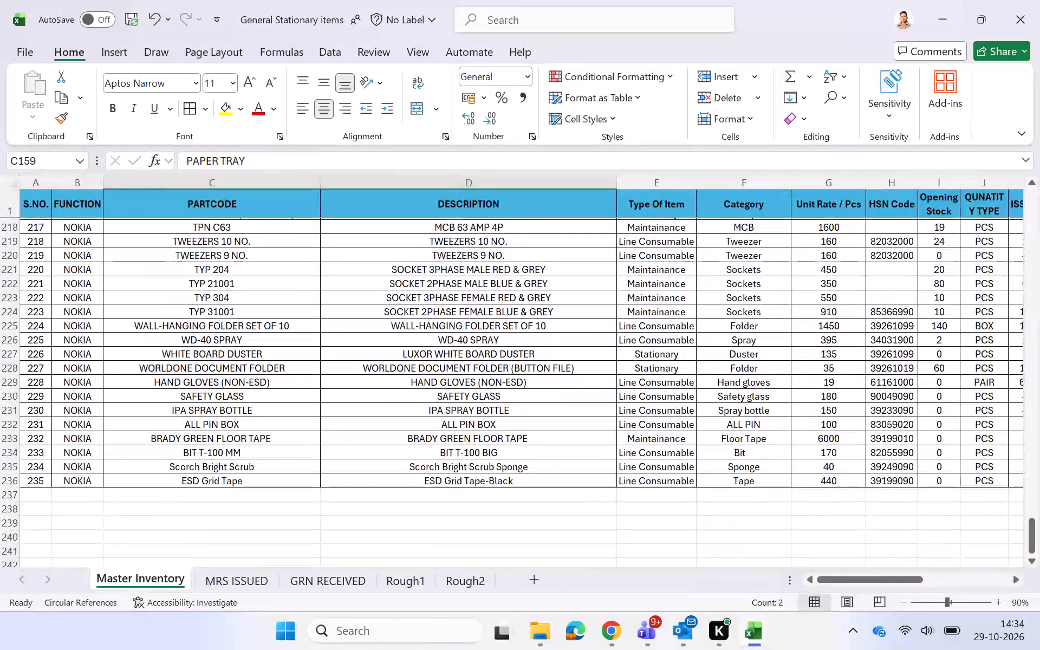
{"action": "scroll", "coordinate": [239, 502], "scroll_direction": "left", "scroll_amount": 1}
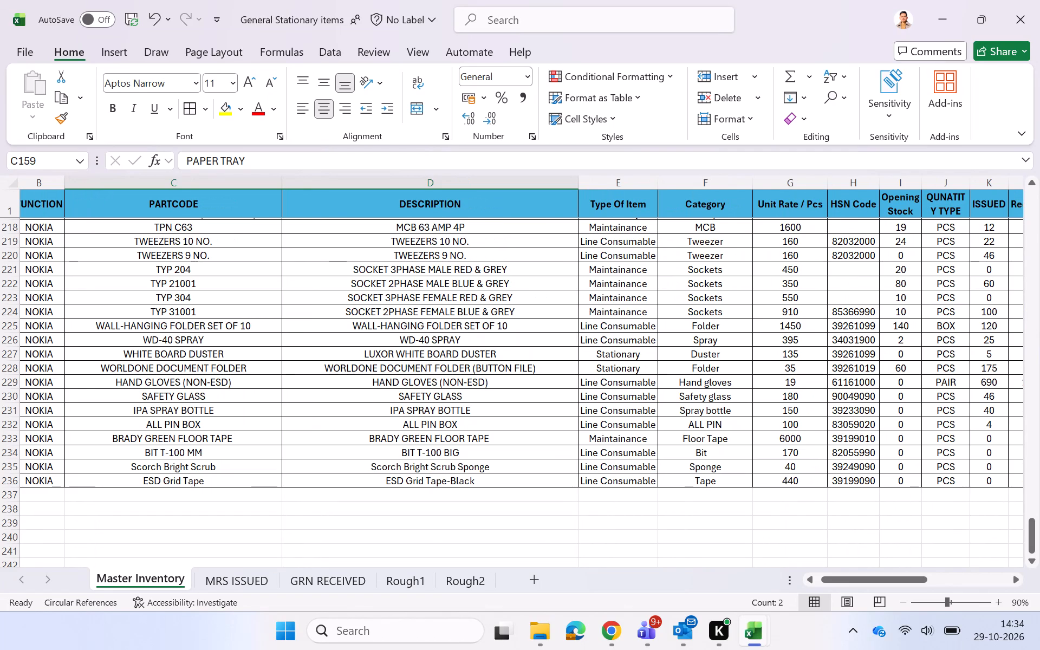
Check the issued, received and balance stock of IPA SPRAY BOTTLE in the Master Inventory sheet.
{"action": "scroll", "coordinate": [250, 428], "scroll_direction": "up", "scroll_amount": 1}
{"action": "left_click", "coordinate": [250, 428]}
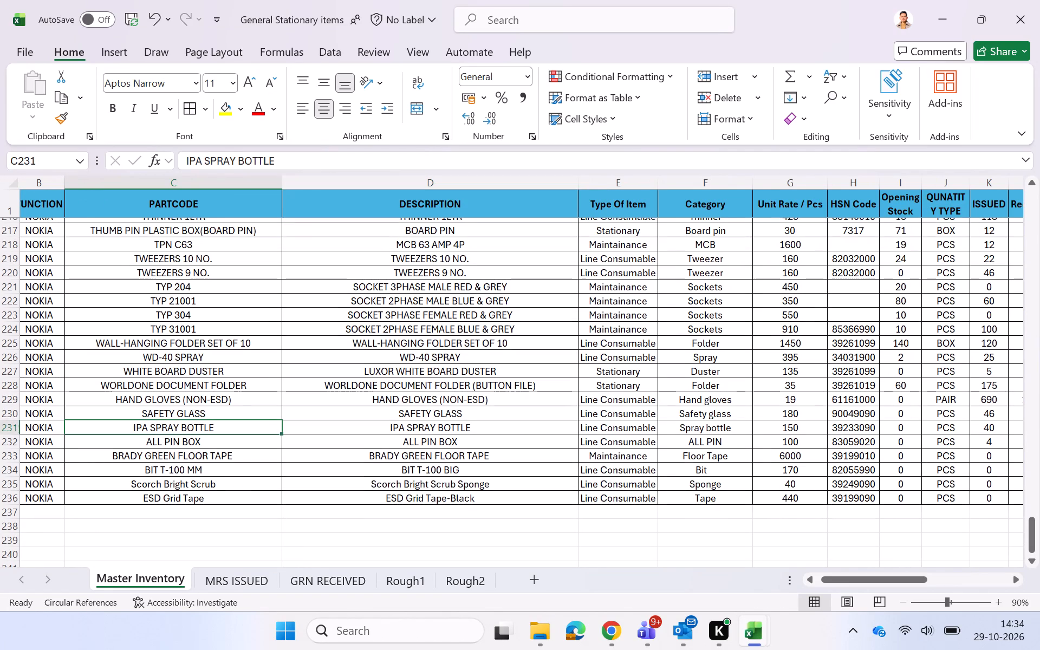
{"action": "key", "text": "Right"}
{"action": "key", "text": "Right"}
{"action": "key", "text": "Right"}
{"action": "key", "text": "Right"}
{"action": "key", "text": "Right"}
{"action": "key", "text": "Right"}
{"action": "key", "text": "Right"}
{"action": "key", "text": "Right"}
{"action": "key", "text": "Right"}
{"action": "key", "text": "Right"}
{"action": "key", "text": "Left"}
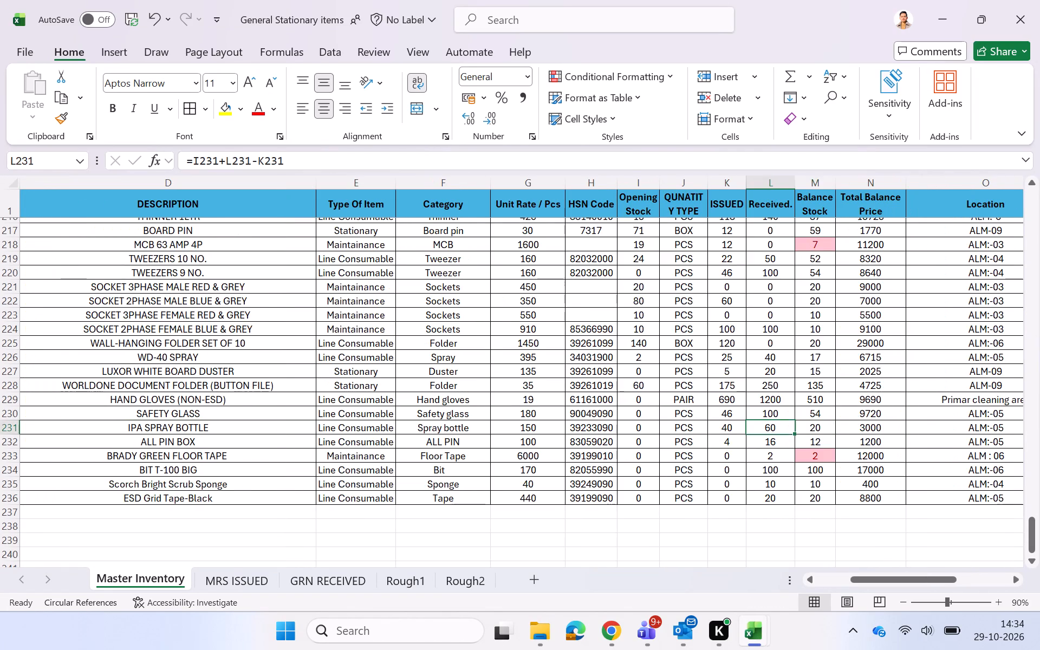
{"action": "key", "text": "Right"}
{"action": "key", "text": "Left"}
{"action": "key", "text": "Left"}
{"action": "key", "text": "Left"}
{"action": "key", "text": "Left"}
{"action": "key", "text": "Left"}
{"action": "key", "text": "Left"}
{"action": "key", "text": "Left"}
{"action": "key", "text": "Left"}
{"action": "key", "text": "Left"}
{"action": "key", "text": "Left"}
{"action": "key", "text": "Left"}
{"action": "key", "text": "Left"}
{"action": "key", "text": "Left"}
{"action": "key", "text": "Left"}
{"action": "key", "text": "Left"}
{"action": "key", "text": "Left"}
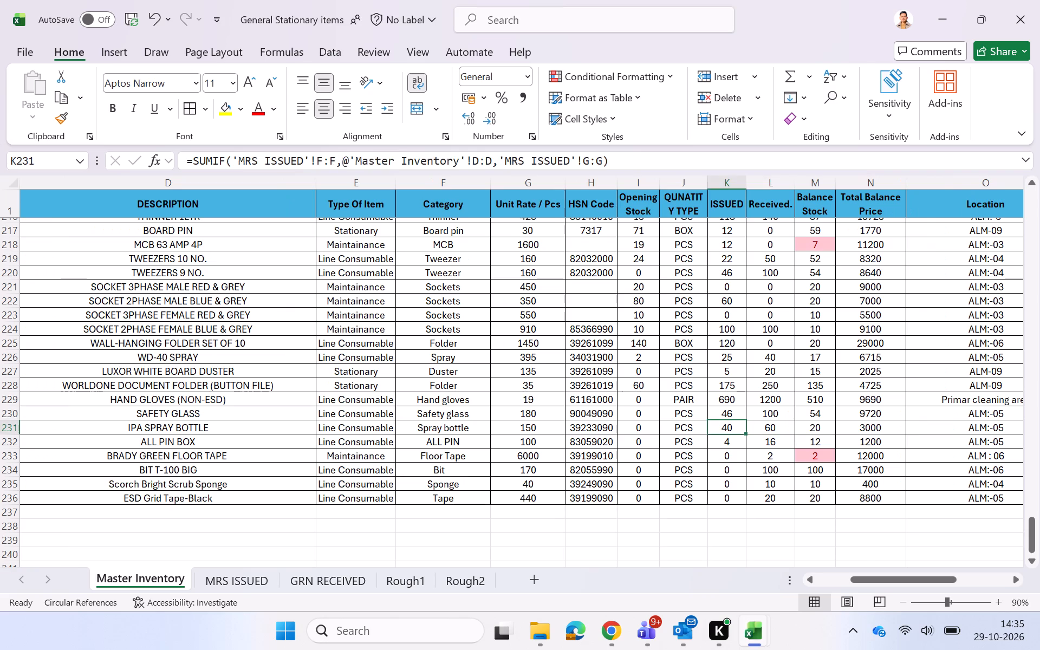
{"action": "key", "text": "Right"}
{"action": "key", "text": "Right"}
Check the issued, received and balance stock of TWEEZERS 9 NO. in the Master Inventory sheet.
{"action": "scroll", "coordinate": [250, 428], "scroll_direction": "up", "scroll_amount": 1}
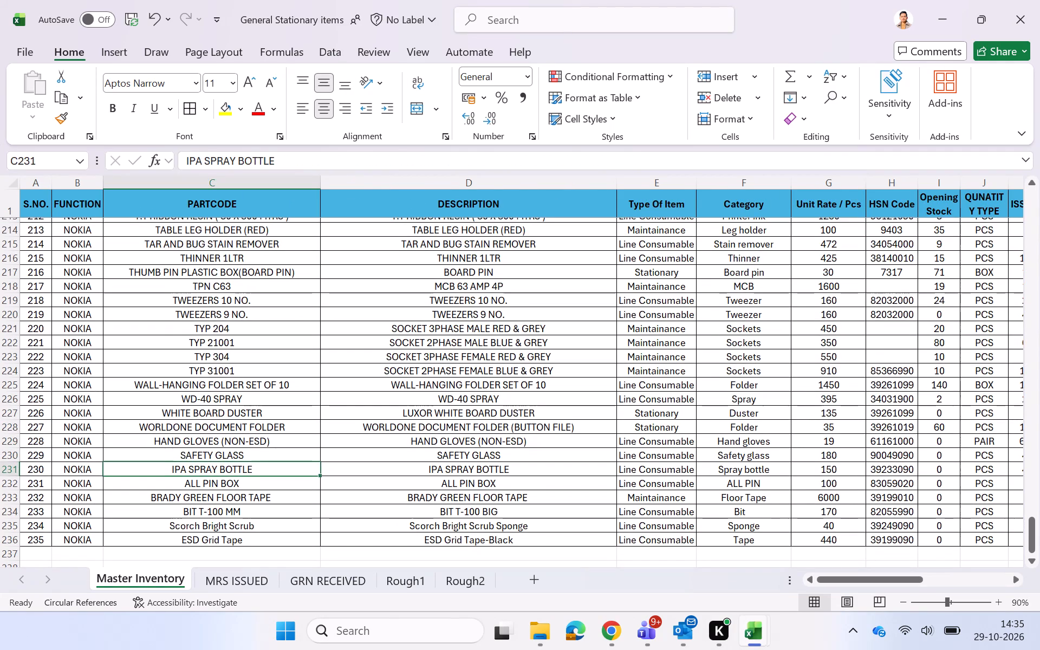
{"action": "scroll", "coordinate": [284, 445], "scroll_direction": "up", "scroll_amount": 1}
{"action": "left_click", "coordinate": [297, 382]}
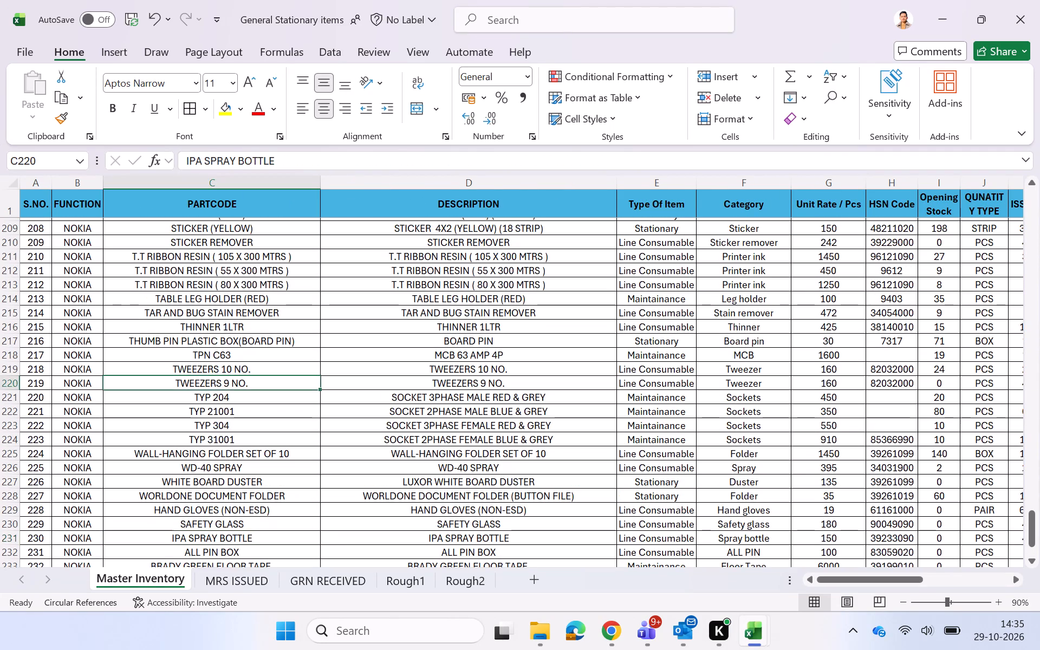
{"action": "key", "text": "Right"}
{"action": "key", "text": "Right"}
{"action": "key", "text": "Right"}
{"action": "key", "text": "Right"}
{"action": "key", "text": "Right"}
{"action": "key", "text": "Right"}
{"action": "key", "text": "Right"}
{"action": "key", "text": "Right"}
{"action": "key", "text": "Right"}
{"action": "key", "text": "Right"}
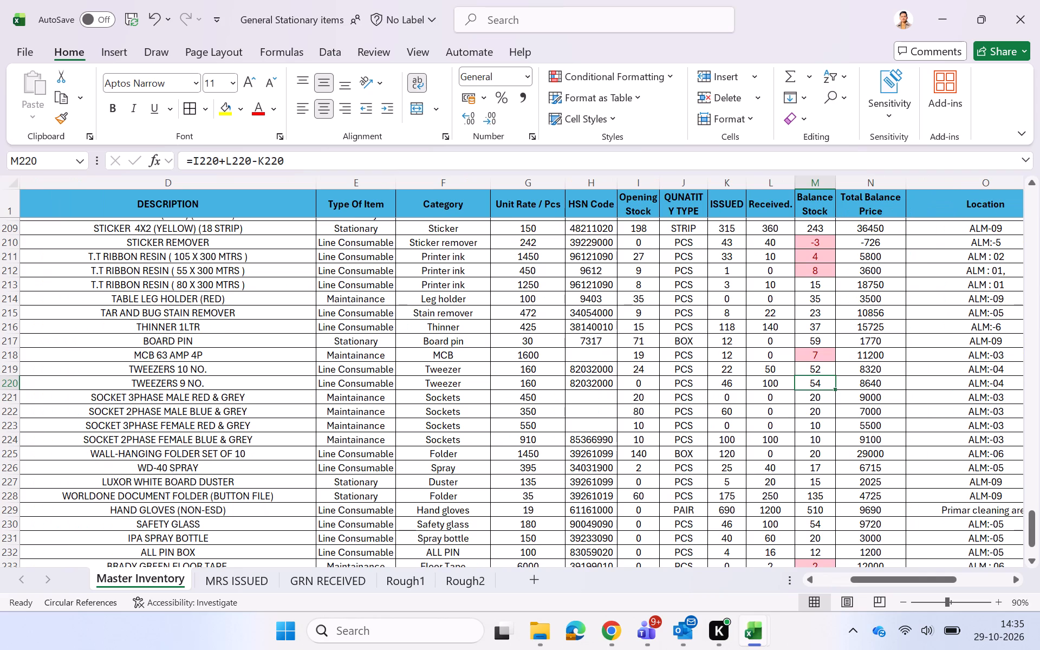
{"action": "key", "text": "Left"}
{"action": "key", "text": "Right"}
{"action": "key", "text": "Left"}
{"action": "key", "text": "Left"}
{"action": "key", "text": "Left"}
{"action": "key", "text": "Left"}
{"action": "key", "text": "Left"}
{"action": "key", "text": "Left"}
{"action": "key", "text": "Left"}
{"action": "key", "text": "Left"}
{"action": "key", "text": "Left"}
{"action": "key", "text": "Left"}
{"action": "key", "text": "Left"}
{"action": "key", "text": "Left"}
{"action": "key", "text": "Left"}
{"action": "key", "text": "Left"}
{"action": "key", "text": "Left"}
{"action": "key", "text": "Left"}
{"action": "key", "text": "Left"}
{"action": "key", "text": "Left"}
{"action": "key", "text": "Left"}
{"action": "key", "text": "Left"}
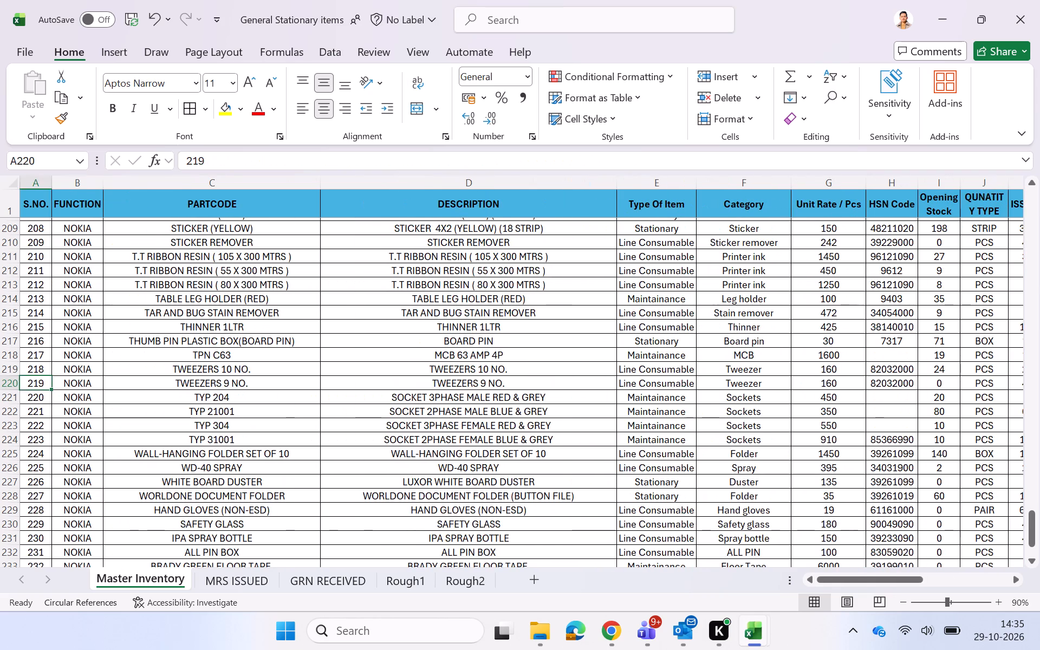
{"action": "key", "text": "Right"}
{"action": "key", "text": "Right"}
{"action": "key", "text": "Right"}
{"action": "key", "text": "Right"}
{"action": "key", "text": "Right"}
{"action": "key", "text": "Right"}
{"action": "key", "text": "Right"}
{"action": "key", "text": "Right"}
{"action": "key", "text": "Right"}
{"action": "key", "text": "Right"}
{"action": "key", "text": "Right"}
{"action": "key", "text": "Right"}
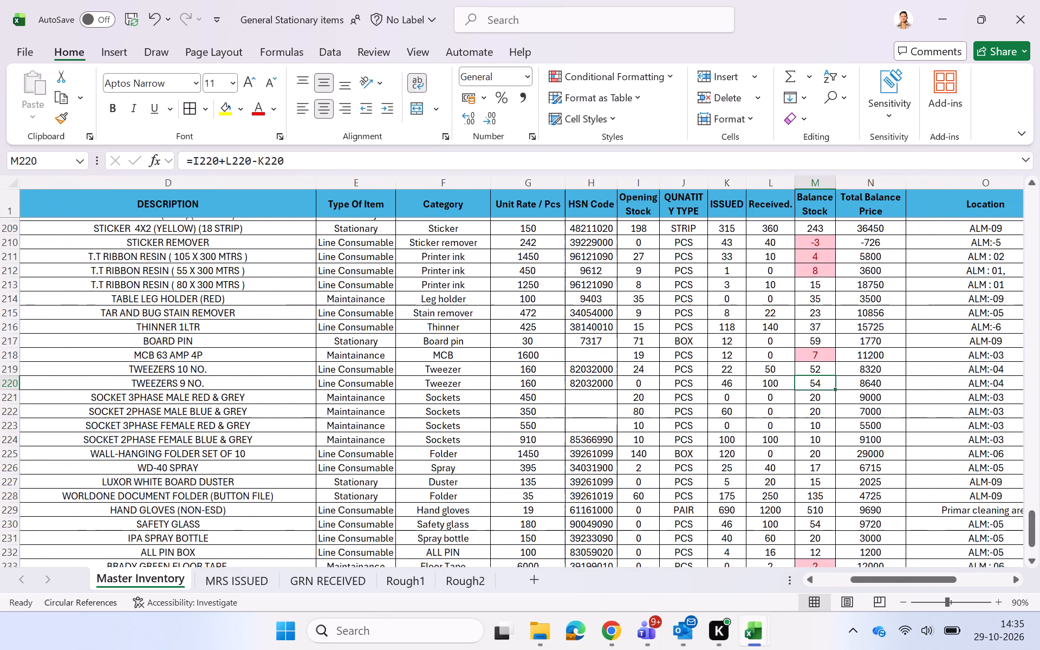
{"action": "key", "text": "Left"}
{"action": "key", "text": "Left"}
{"action": "key", "text": "Left"}
{"action": "key", "text": "Left"}
{"action": "key", "text": "Left"}
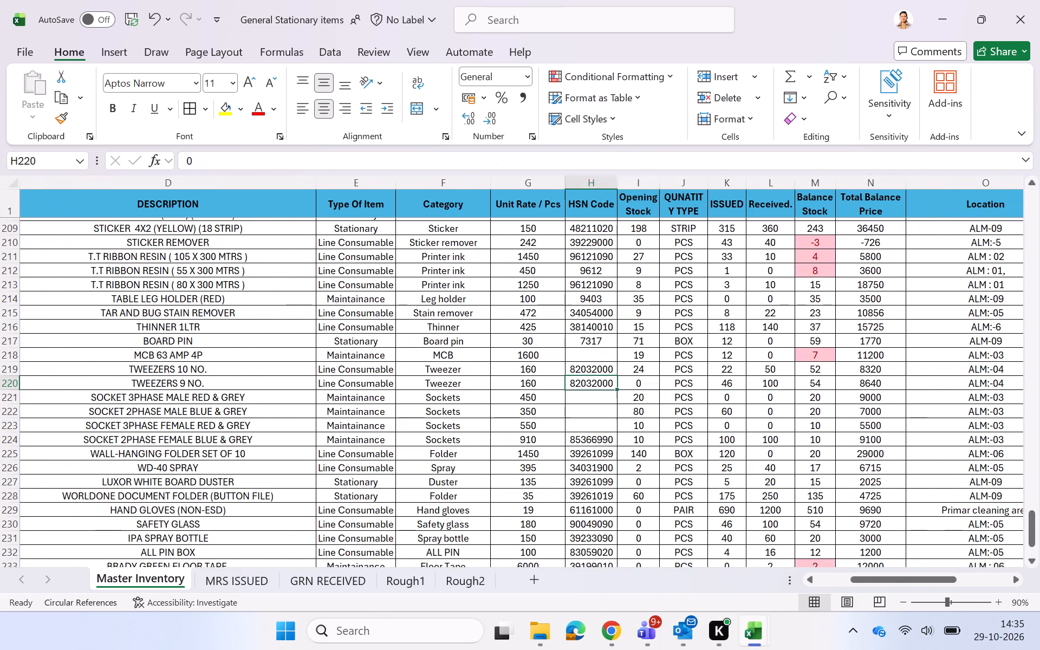
{"action": "key", "text": "Right"}
{"action": "key", "text": "Left"}
{"action": "key", "text": "Left"}
{"action": "key", "text": "Left"}
{"action": "key", "text": "Left"}
{"action": "key", "text": "Left"}
{"action": "key", "text": "Left"}
{"action": "key", "text": "Left"}
{"action": "key", "text": "Left"}
{"action": "key", "text": "Left"}
{"action": "key", "text": "Left"}
{"action": "key", "text": "Left"}
{"action": "key", "text": "Left"}
{"action": "key", "text": "Left"}
{"action": "key", "text": "Left"}
{"action": "key", "text": "Left"}
{"action": "key", "text": "Left"}
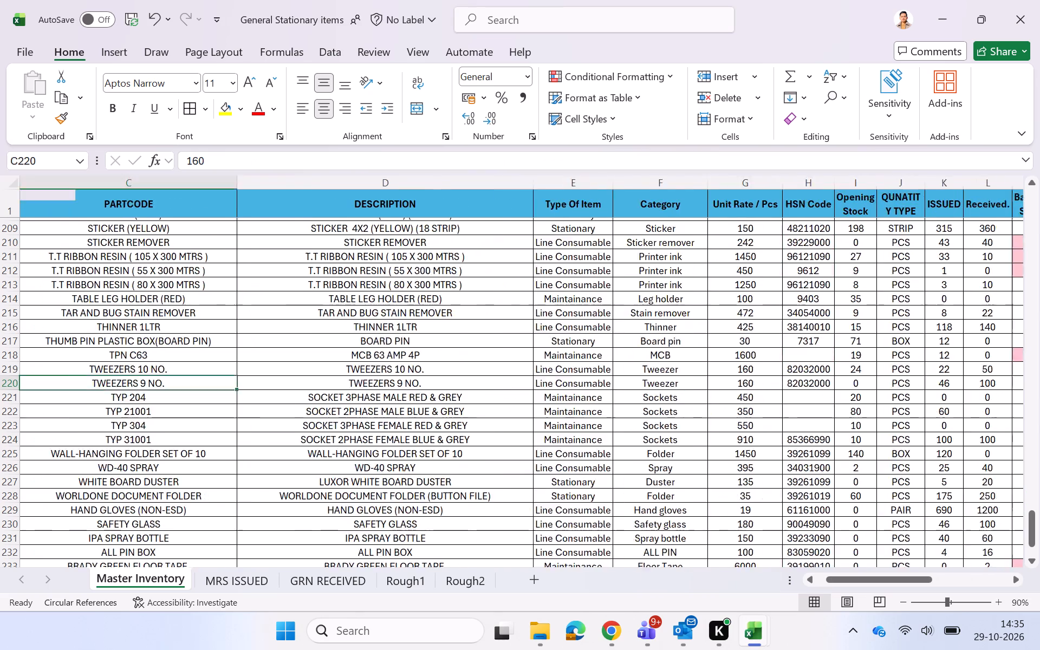
{"action": "key", "text": "Right"}
{"action": "key", "text": "Right"}
{"action": "key", "text": "Right"}
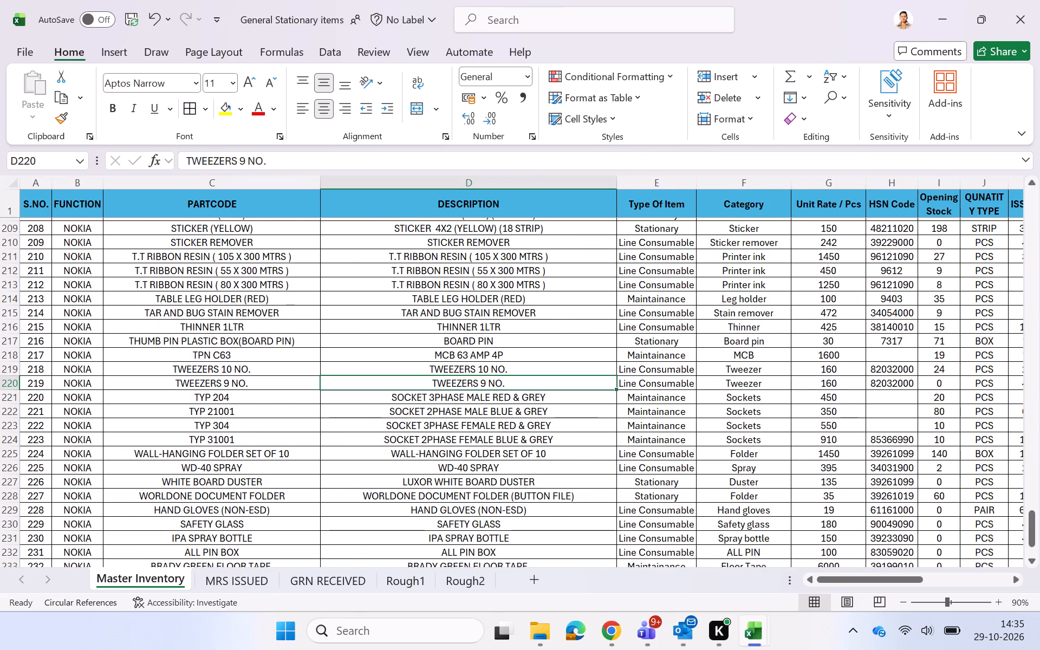
Look through the Master Inventory items between the tweezers and the lint free wipes for more items to requisition.
{"action": "scroll", "coordinate": [288, 370], "scroll_direction": "up", "scroll_amount": 1}
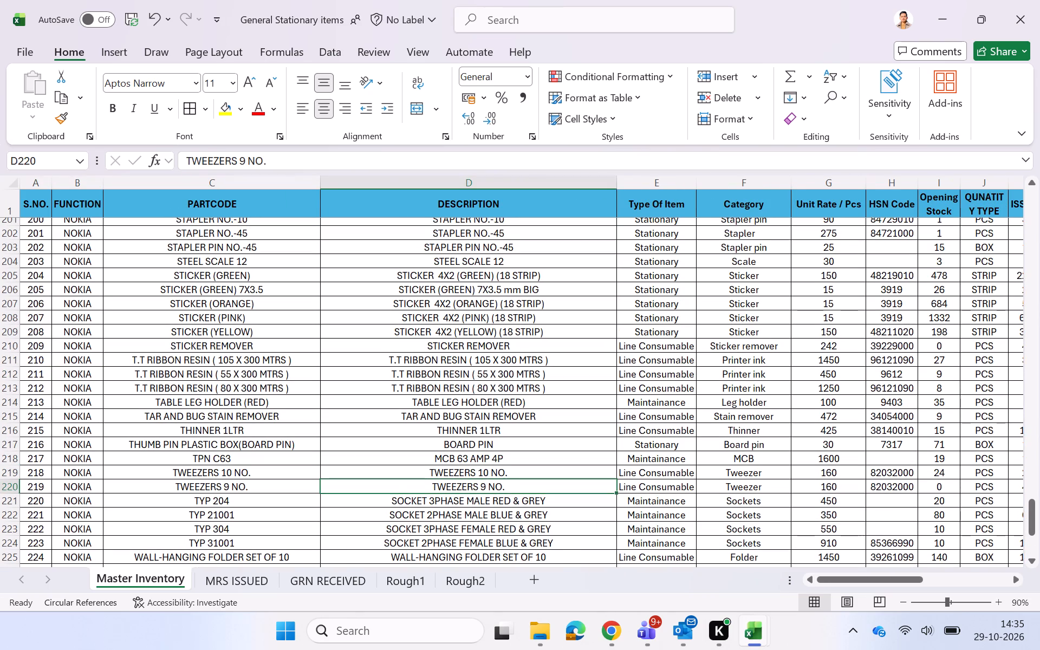
{"action": "scroll", "coordinate": [271, 342], "scroll_direction": "up", "scroll_amount": 1}
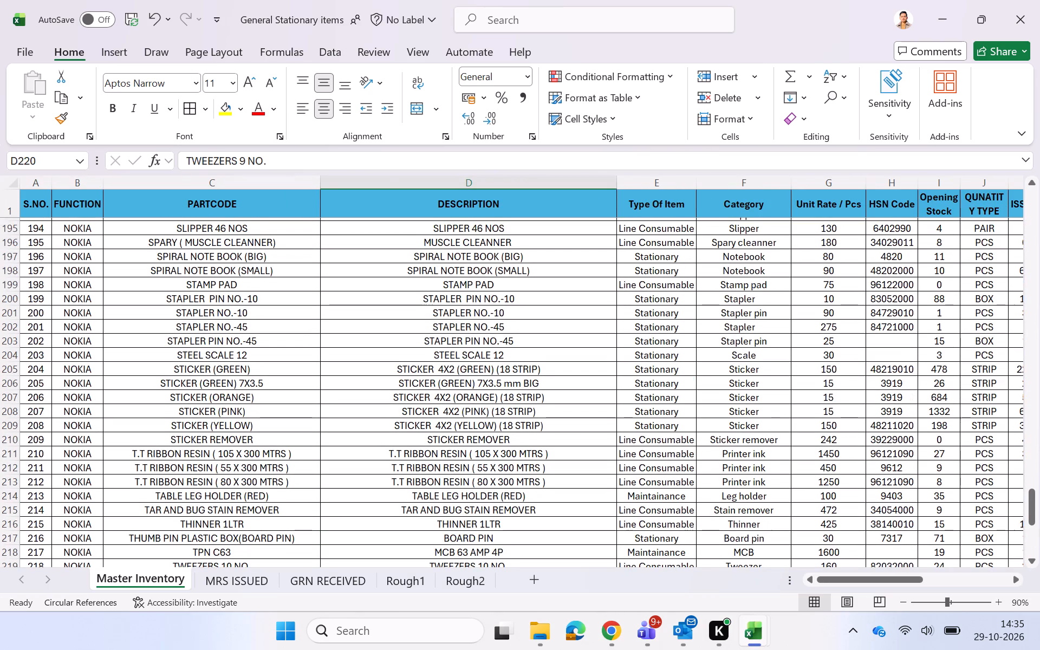
{"action": "scroll", "coordinate": [271, 342], "scroll_direction": "up", "scroll_amount": 1}
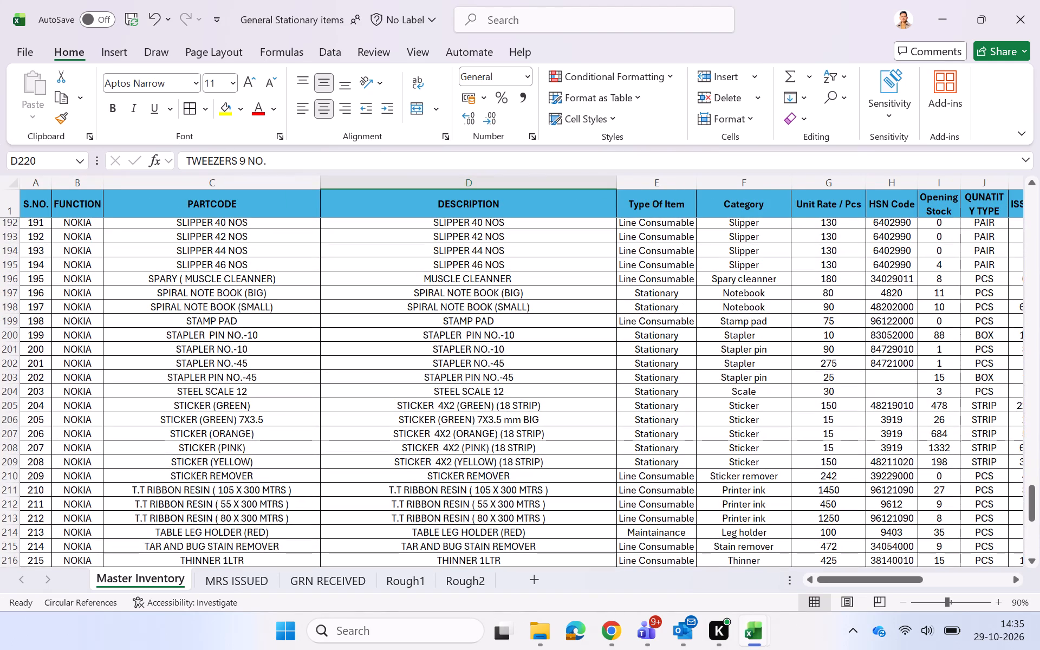
{"action": "scroll", "coordinate": [271, 342], "scroll_direction": "up", "scroll_amount": 1}
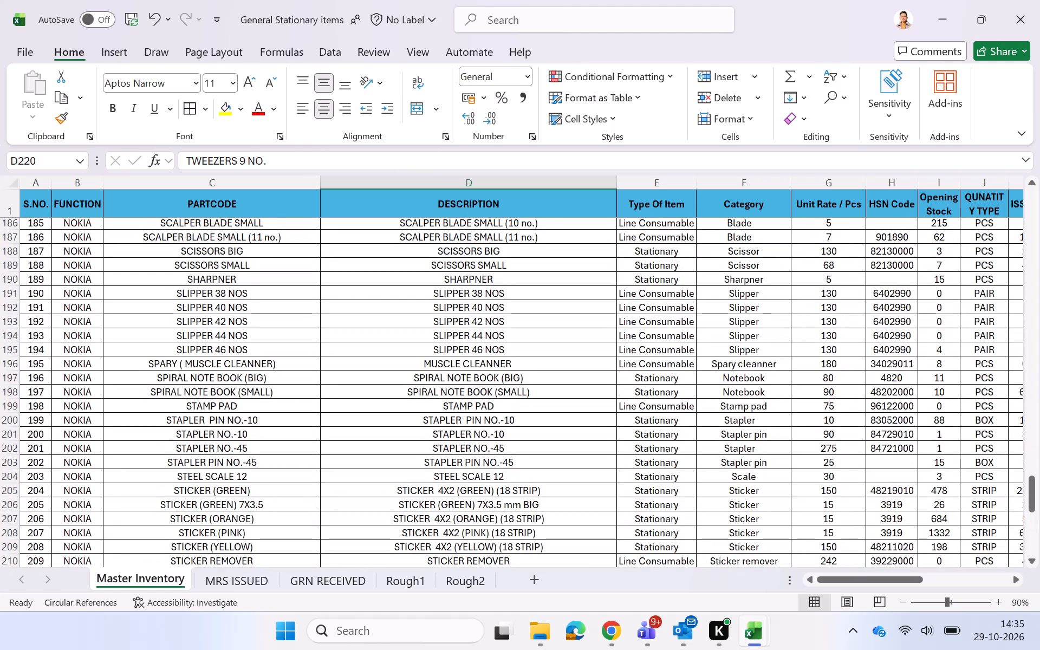
{"action": "scroll", "coordinate": [263, 361], "scroll_direction": "up", "scroll_amount": 1}
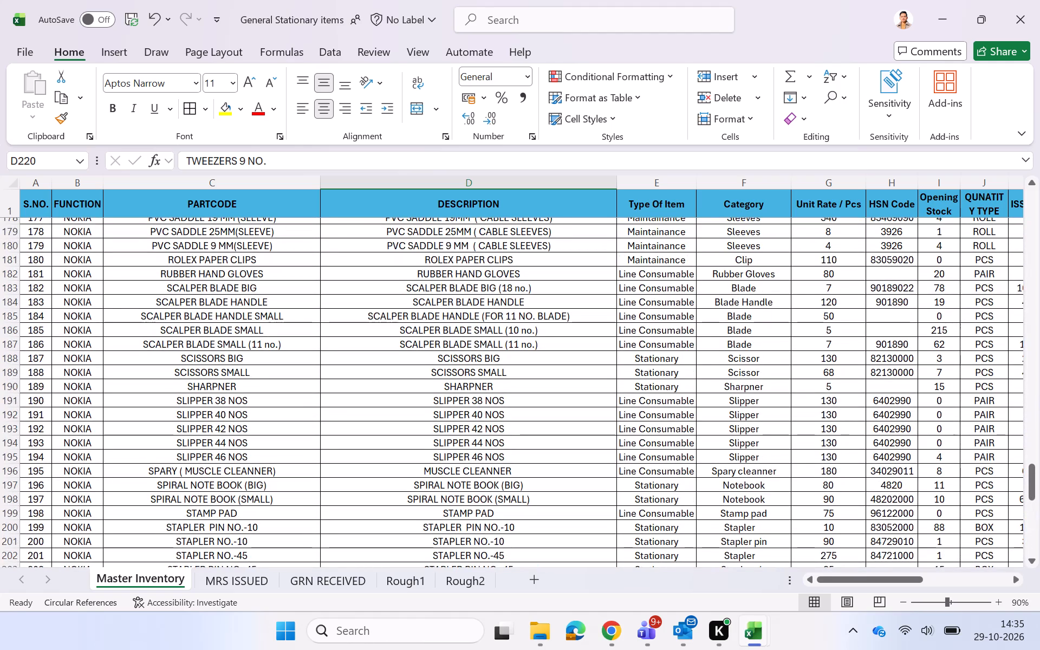
{"action": "scroll", "coordinate": [263, 361], "scroll_direction": "up", "scroll_amount": 2}
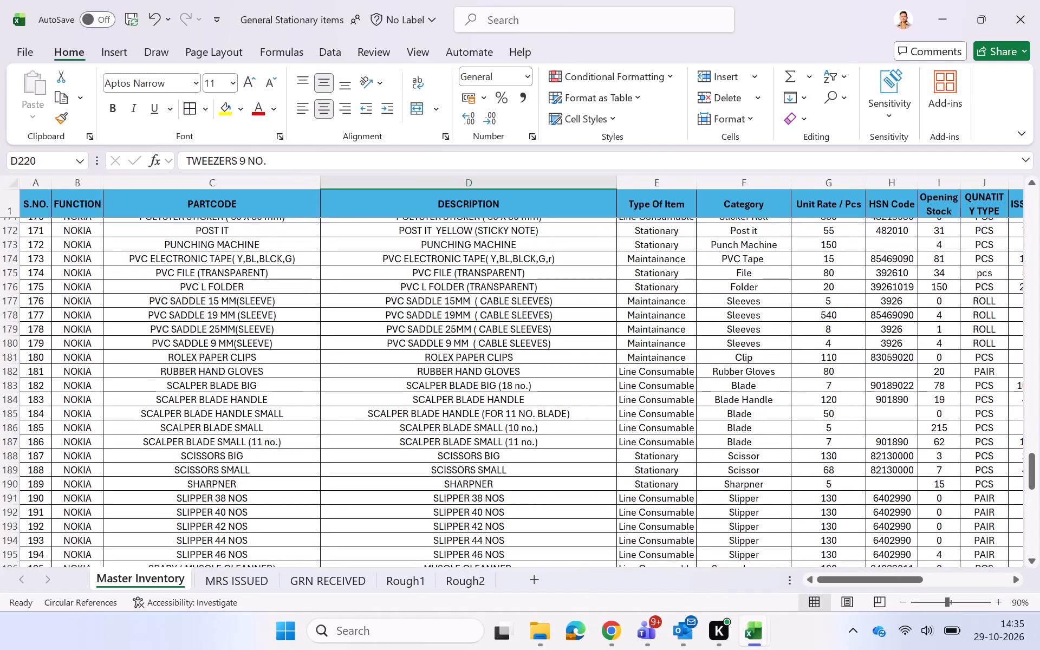
{"action": "scroll", "coordinate": [292, 290], "scroll_direction": "up", "scroll_amount": 1}
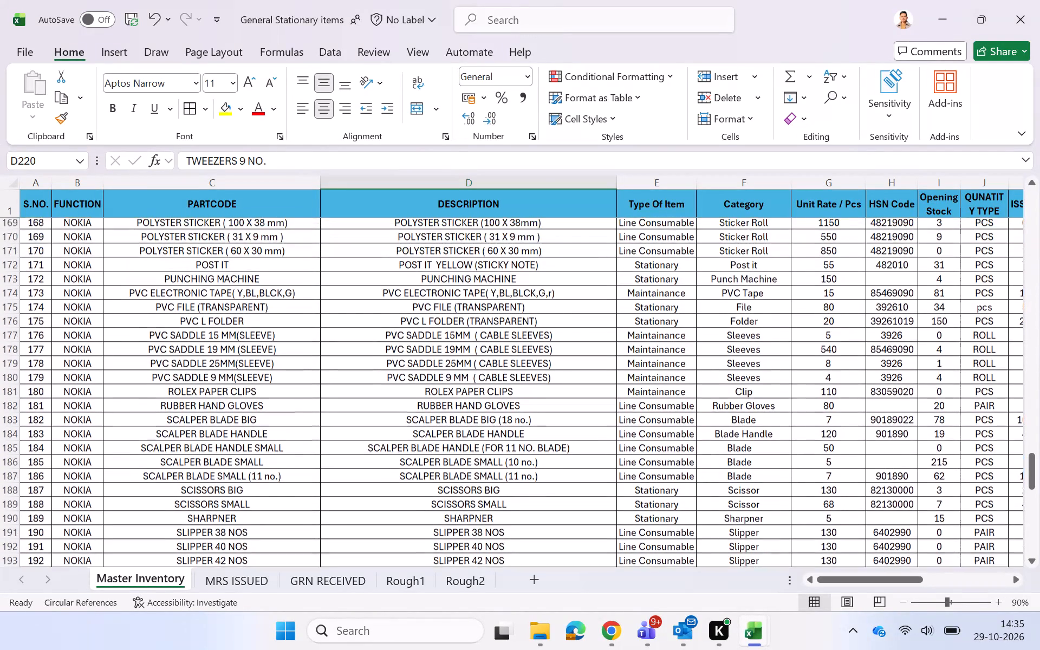
{"action": "scroll", "coordinate": [292, 290], "scroll_direction": "up", "scroll_amount": 1}
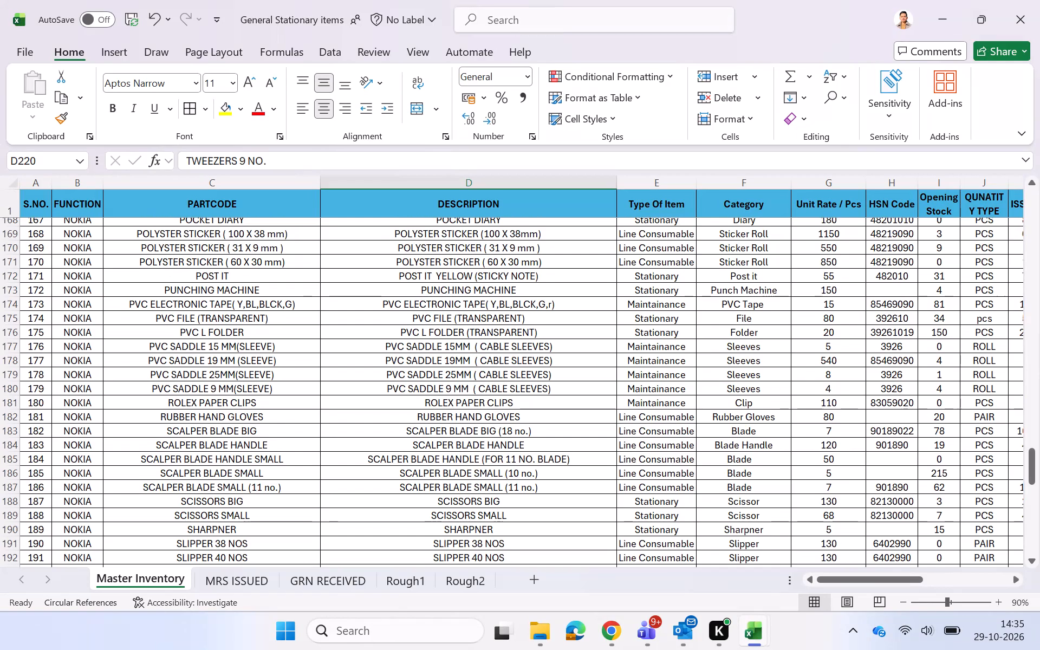
{"action": "left_click", "coordinate": [292, 297]}
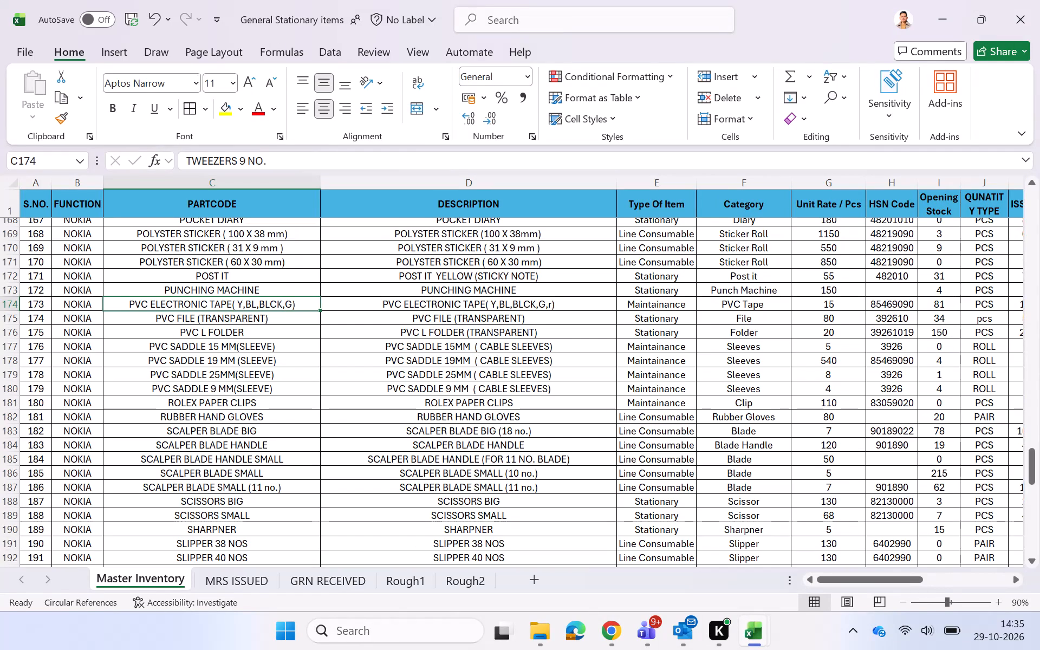
{"action": "scroll", "coordinate": [292, 297], "scroll_direction": "up", "scroll_amount": 2}
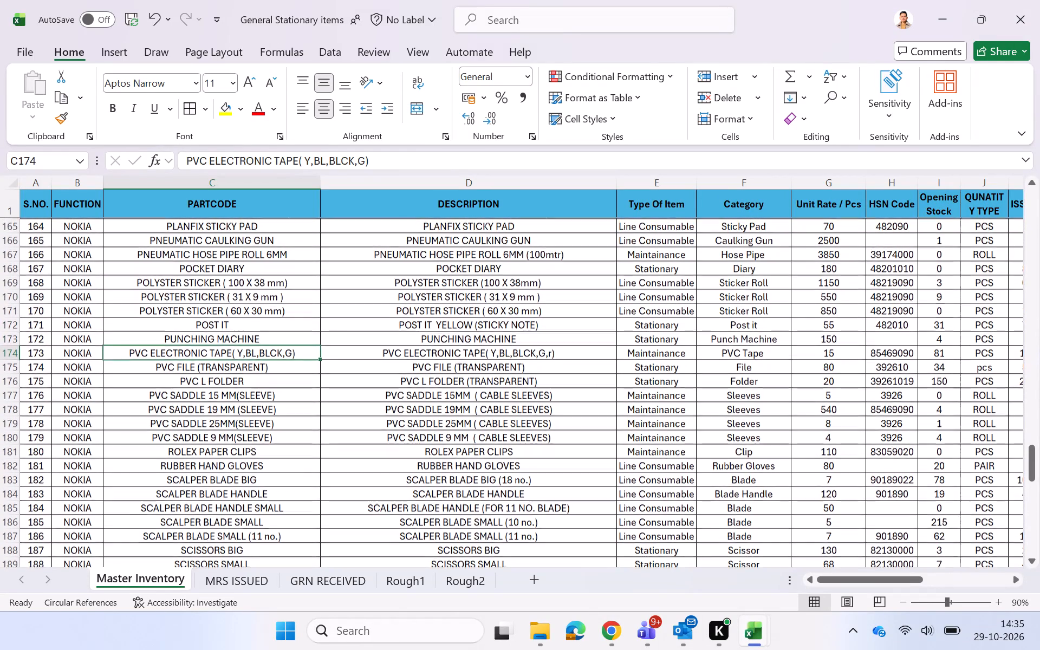
{"action": "scroll", "coordinate": [292, 297], "scroll_direction": "up", "scroll_amount": 2}
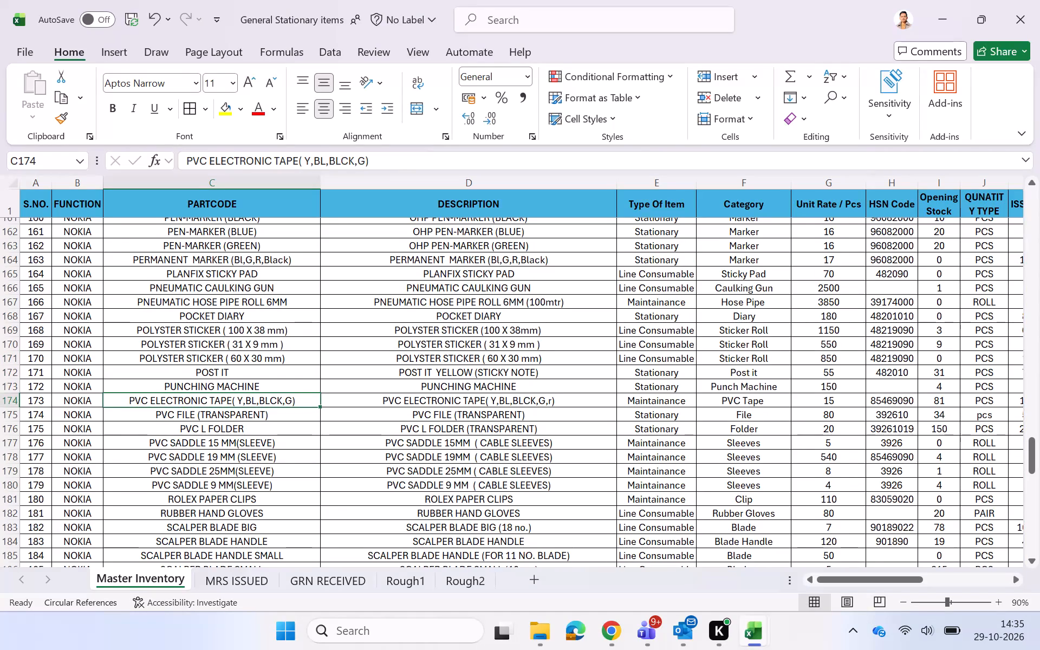
{"action": "scroll", "coordinate": [292, 297], "scroll_direction": "up", "scroll_amount": 1}
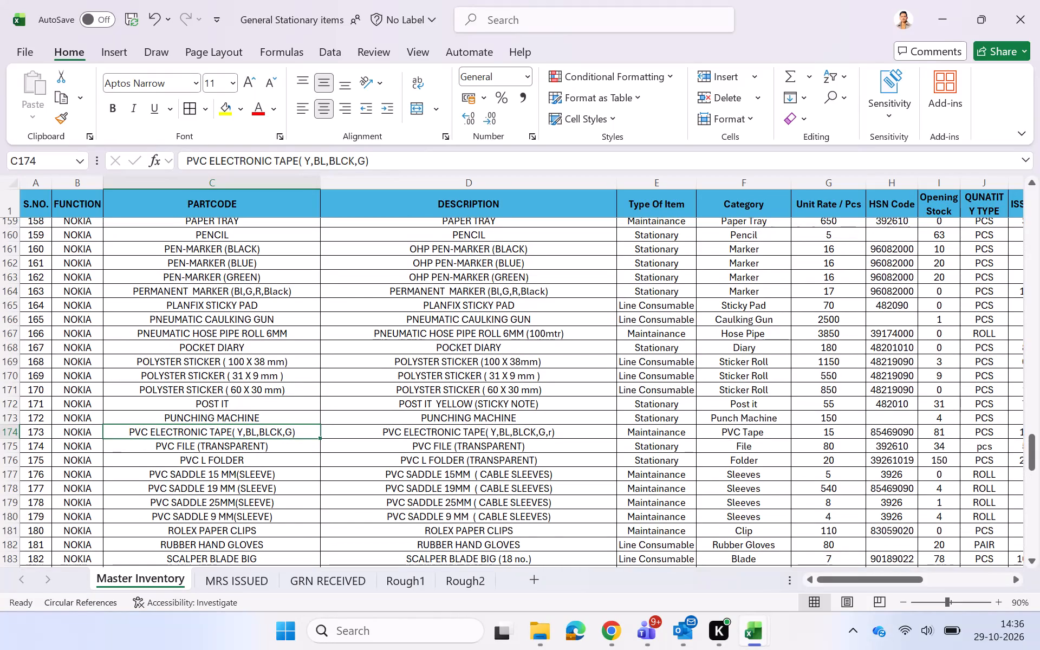
{"action": "scroll", "coordinate": [292, 297], "scroll_direction": "up", "scroll_amount": 1}
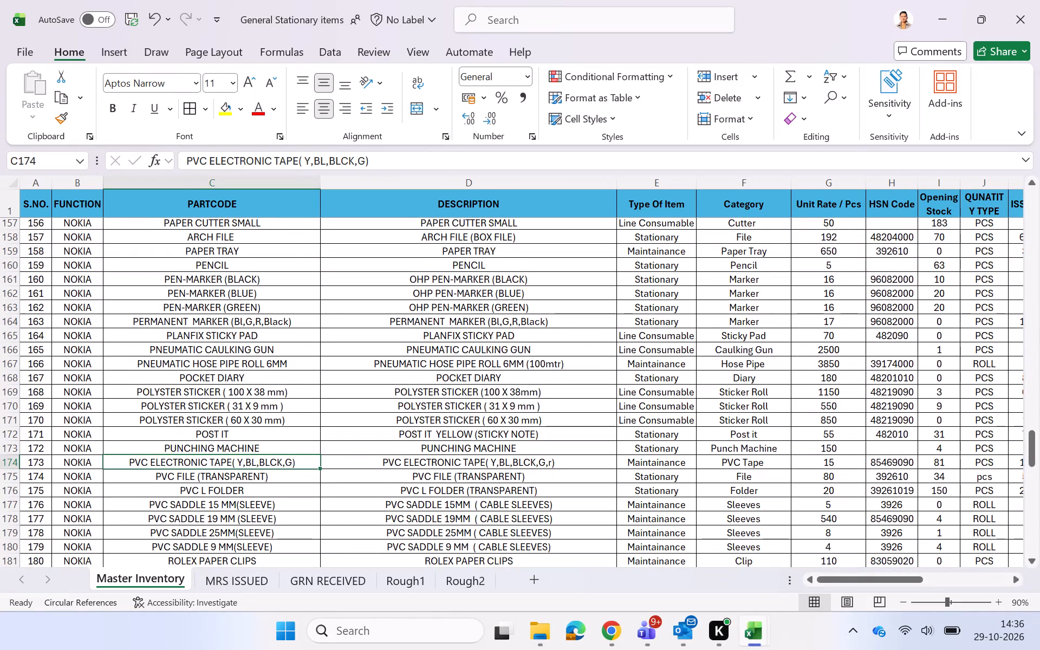
{"action": "left_click", "coordinate": [277, 366]}
{"action": "scroll", "coordinate": [277, 366], "scroll_direction": "up", "scroll_amount": 2}
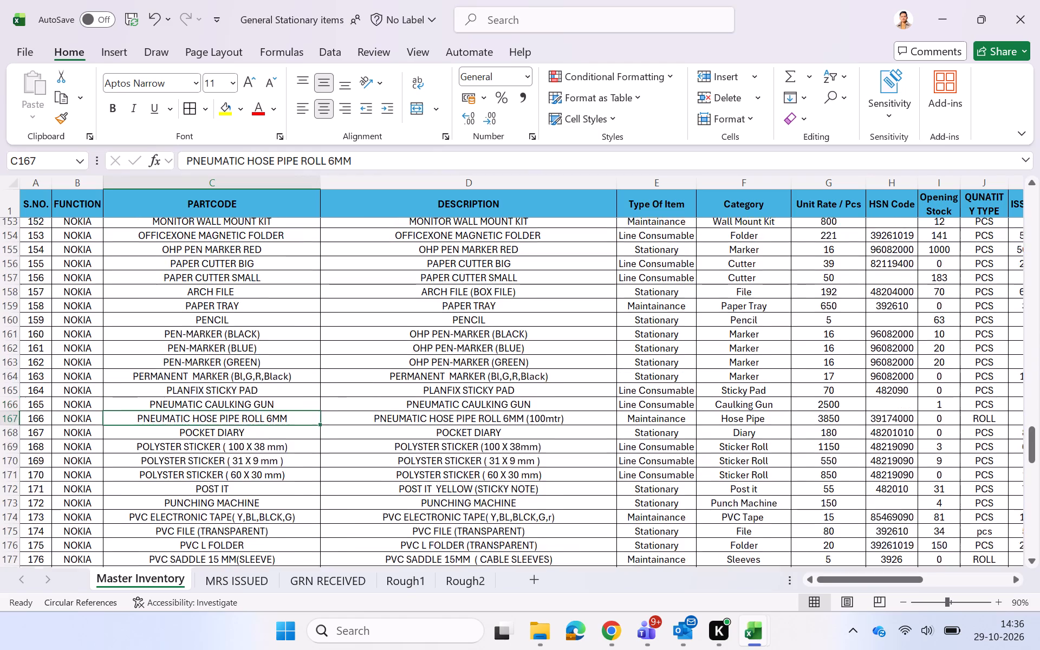
{"action": "scroll", "coordinate": [277, 366], "scroll_direction": "up", "scroll_amount": 1}
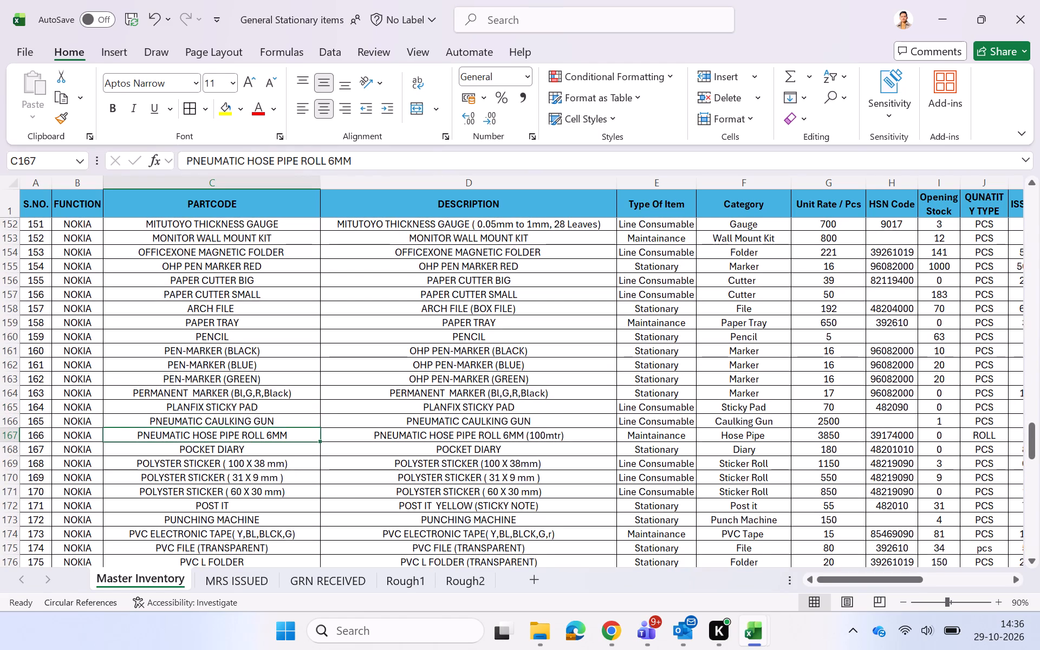
{"action": "scroll", "coordinate": [266, 313], "scroll_direction": "up", "scroll_amount": 2}
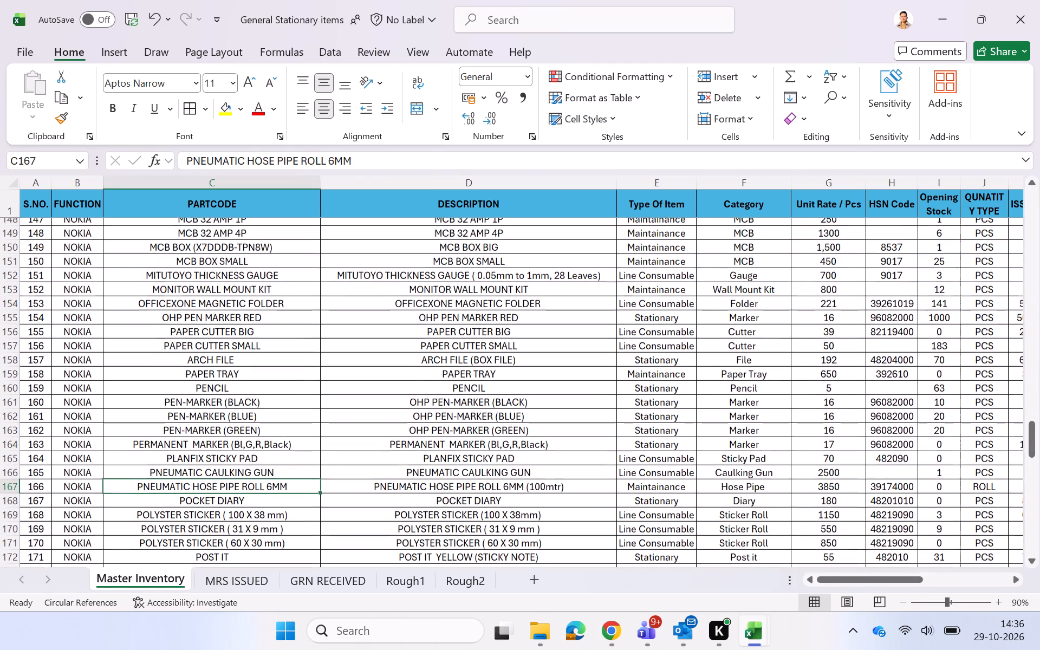
{"action": "scroll", "coordinate": [266, 313], "scroll_direction": "up", "scroll_amount": 1}
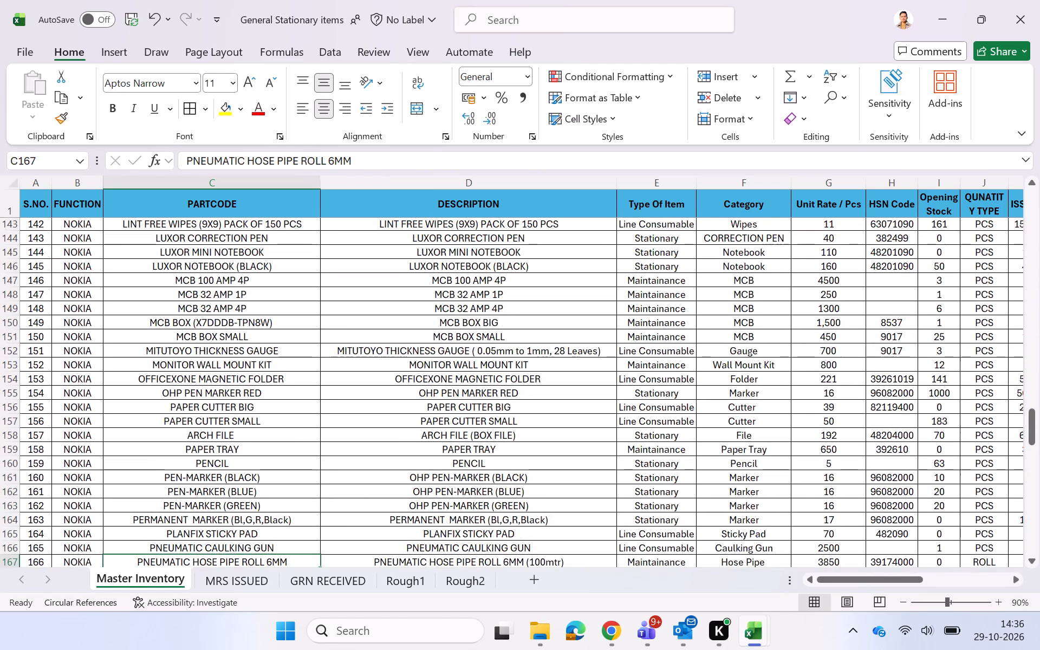
{"action": "scroll", "coordinate": [266, 313], "scroll_direction": "up", "scroll_amount": 1}
{"action": "scroll", "coordinate": [266, 313], "scroll_direction": "down", "scroll_amount": 2}
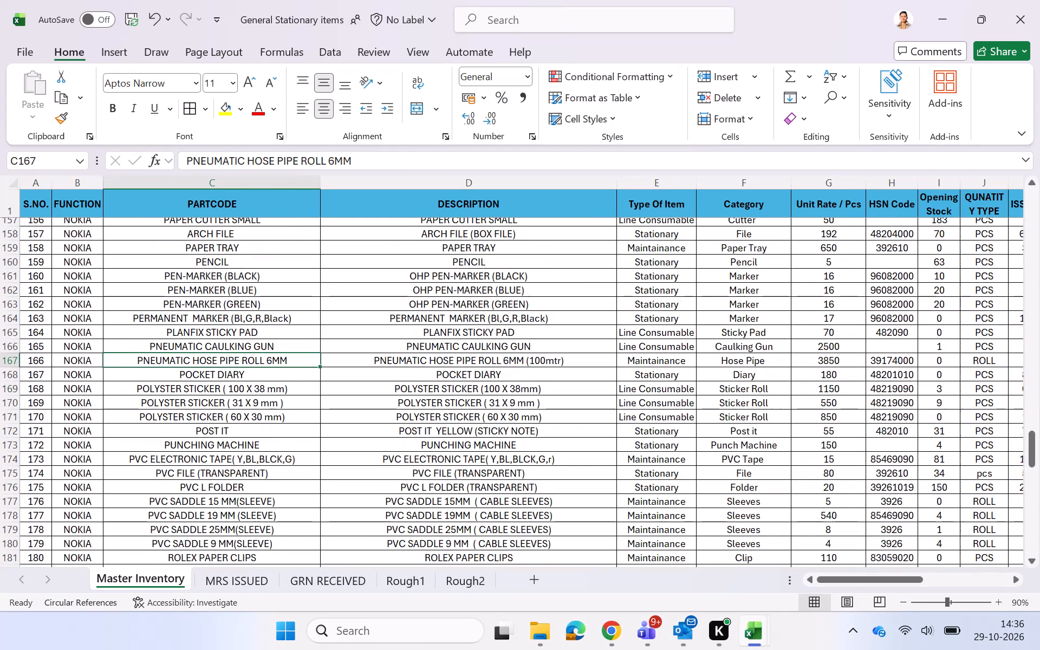
{"action": "scroll", "coordinate": [266, 313], "scroll_direction": "down", "scroll_amount": 1}
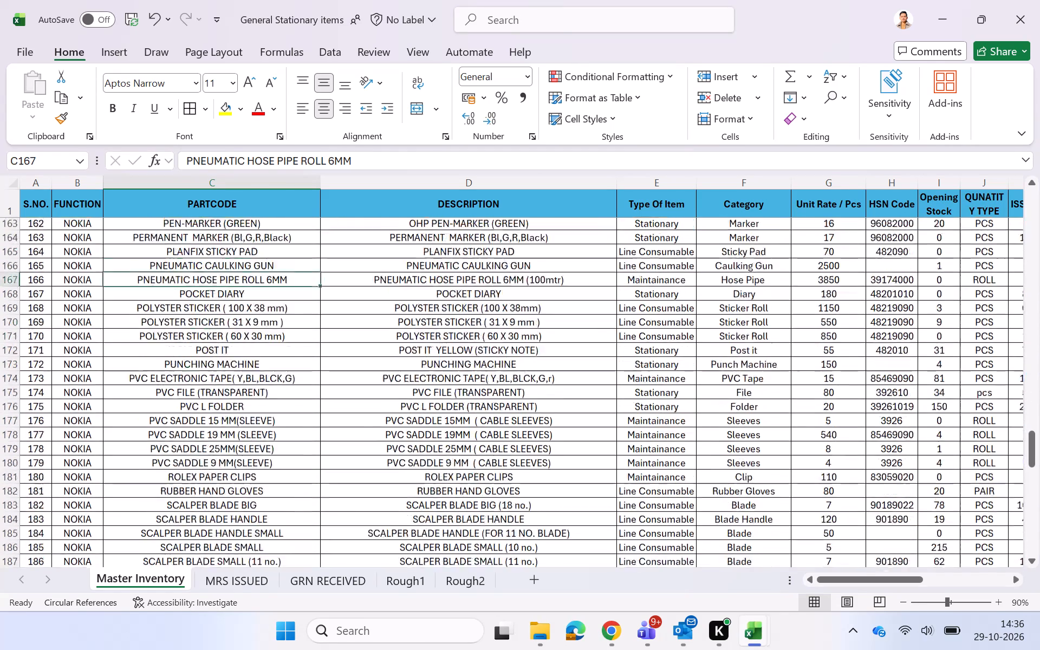
{"action": "scroll", "coordinate": [266, 313], "scroll_direction": "down", "scroll_amount": 1}
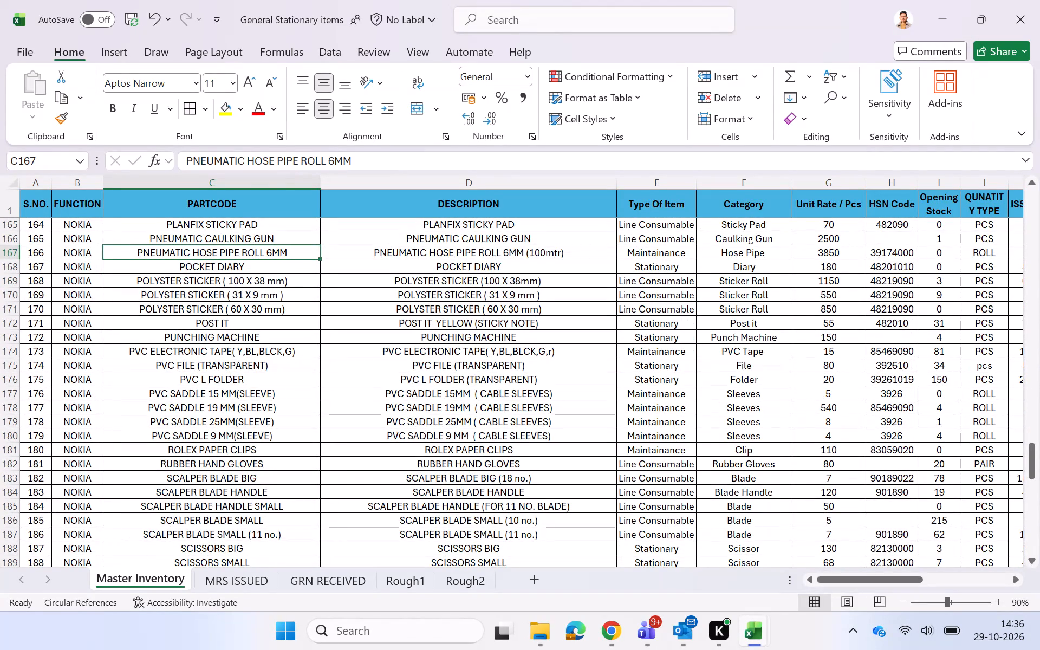
{"action": "scroll", "coordinate": [276, 376], "scroll_direction": "down", "scroll_amount": 1}
{"action": "left_click", "coordinate": [277, 435]}
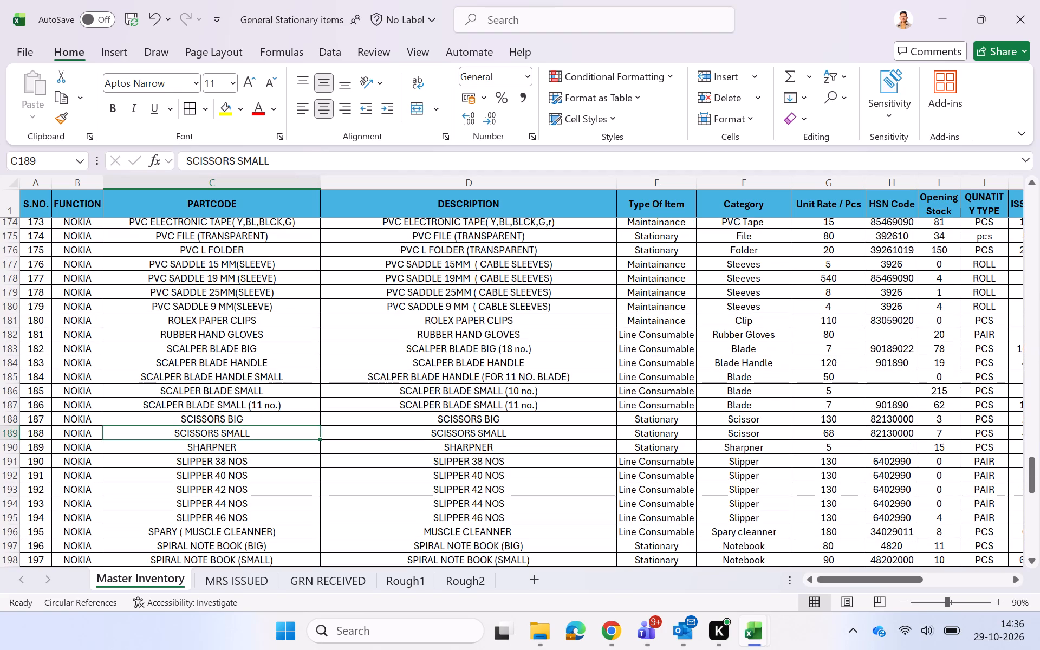
Search the Master Inventory sheet for BUTT and check the issued, received and balance stock of the button-file document folder.
{"action": "key", "text": "ctrl+f"}
{"action": "type", "text": "BUTT"}
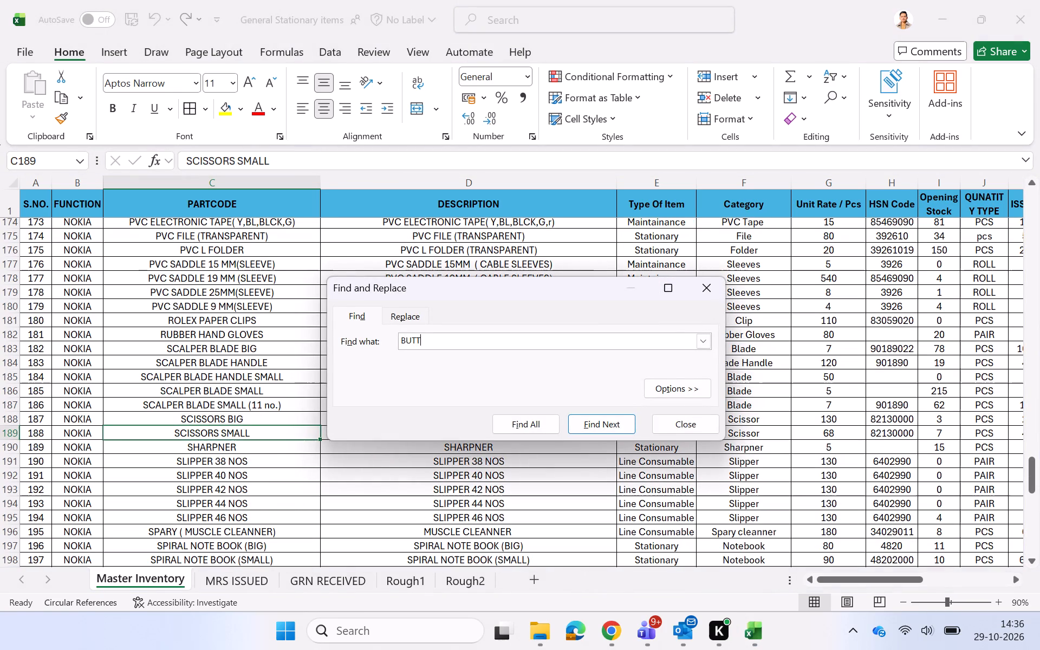
{"action": "key", "text": "Return"}
{"action": "left_click", "coordinate": [668, 358]}
{"action": "key", "text": "Left"}
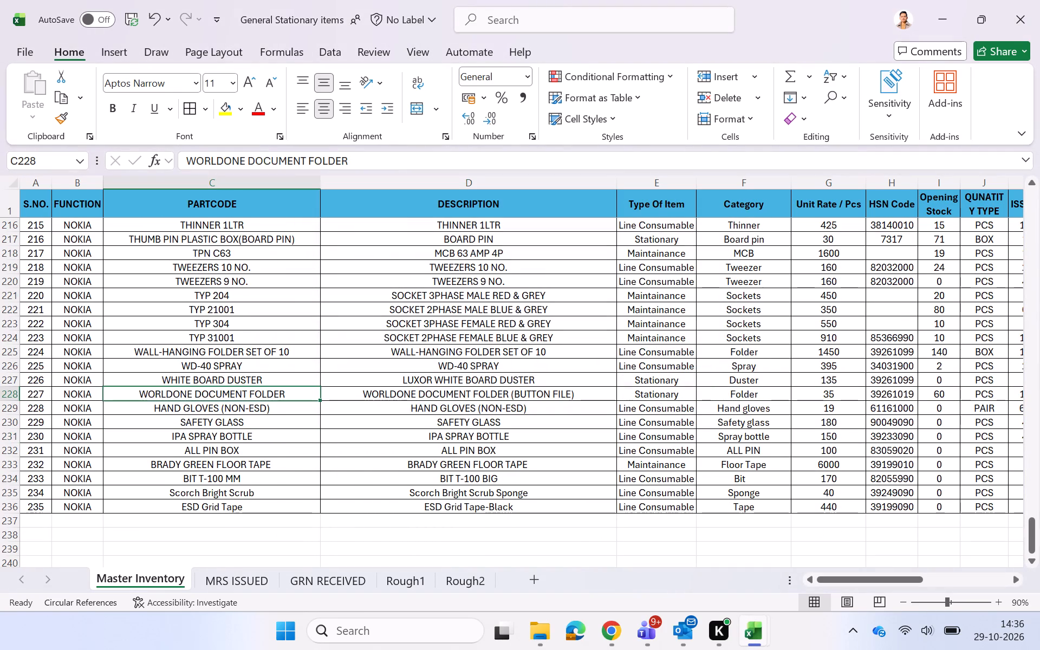
{"action": "key", "text": "Right"}
{"action": "key", "text": "Right"}
{"action": "key", "text": "Right"}
{"action": "key", "text": "Right"}
{"action": "key", "text": "Right"}
{"action": "key", "text": "Right"}
{"action": "key", "text": "Right"}
{"action": "key", "text": "Right"}
{"action": "key", "text": "Right"}
{"action": "key", "text": "Right"}
{"action": "key", "text": "Right"}
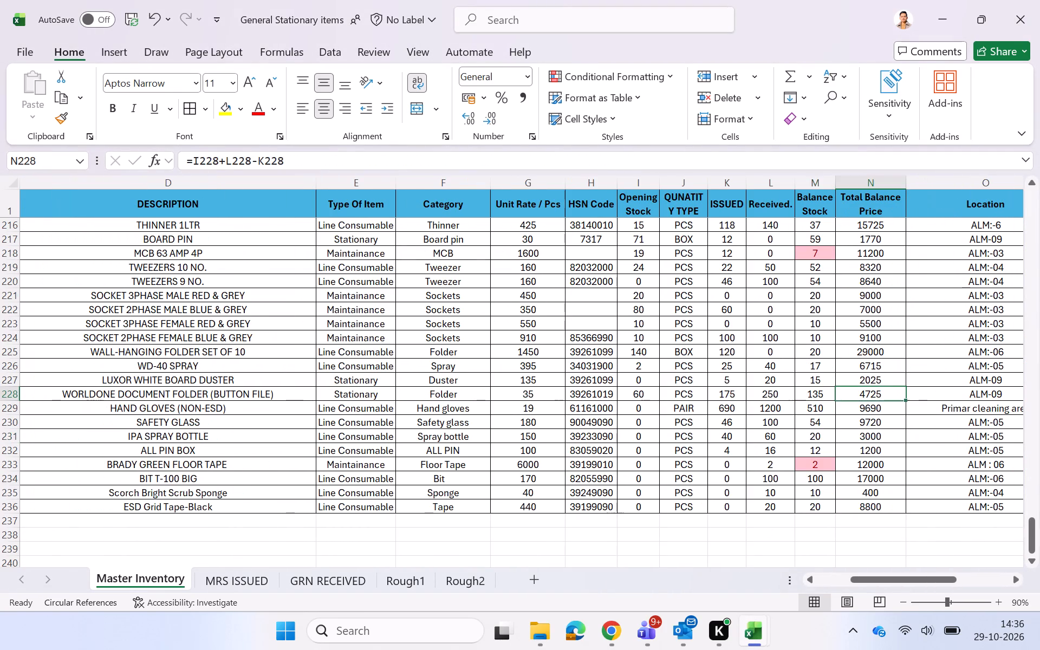
Set the opening stock of WORLDONE DOCUMENT FOLDER (BUTTON FILE) to 45 in the Master Inventory sheet.
{"action": "key", "text": "Left"}
{"action": "key", "text": "Left"}
{"action": "key", "text": "Left"}
{"action": "key", "text": "Left"}
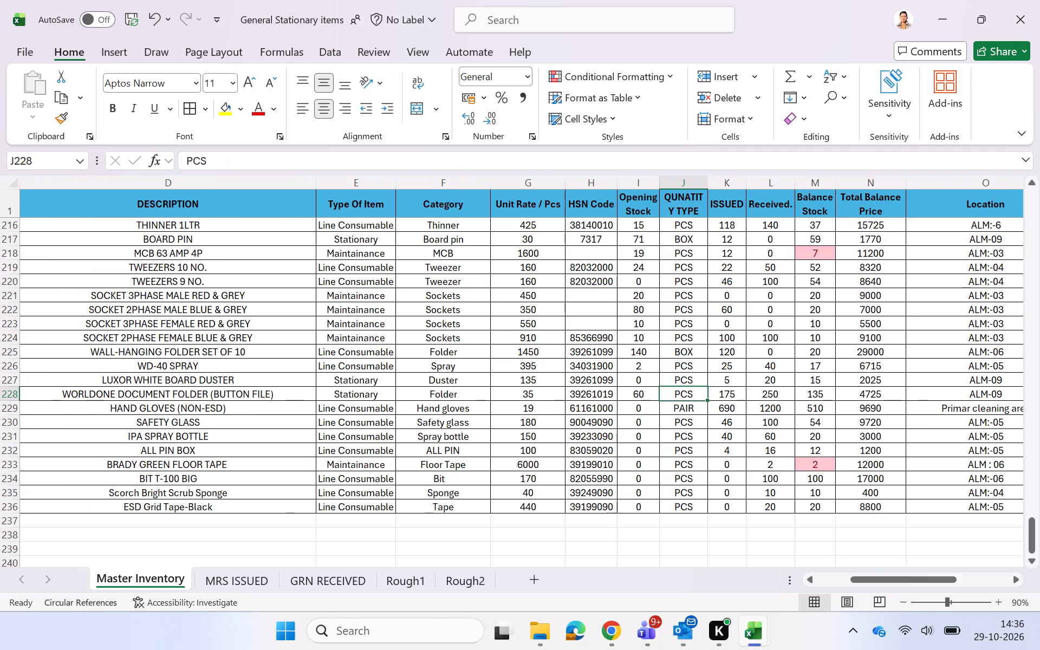
{"action": "key", "text": "Left"}
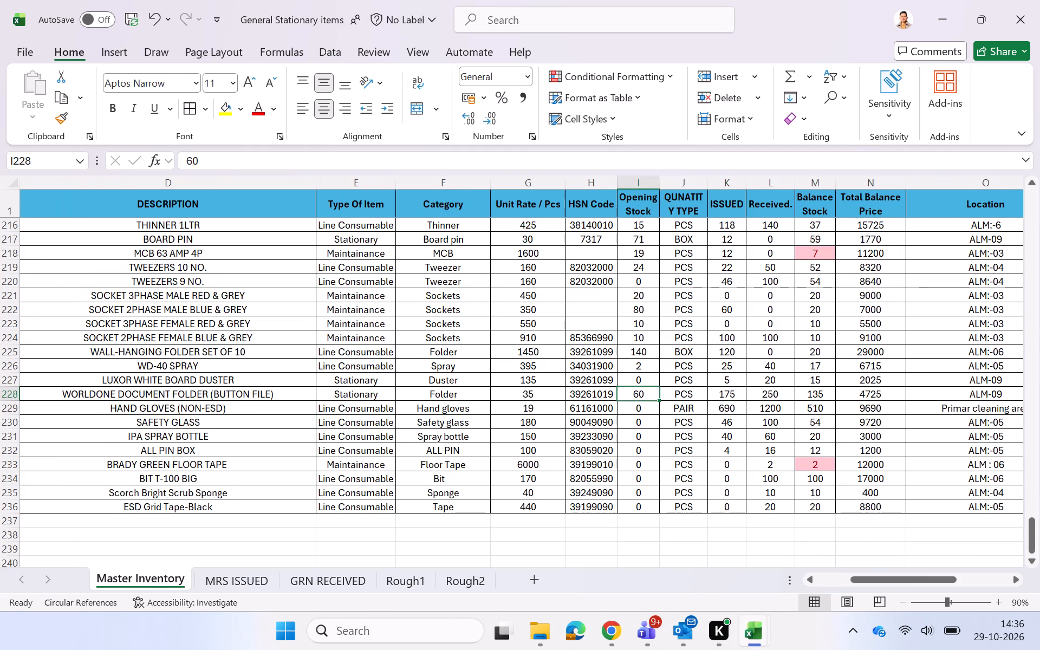
{"action": "type", "text": "45"}
{"action": "key", "text": "Down"}
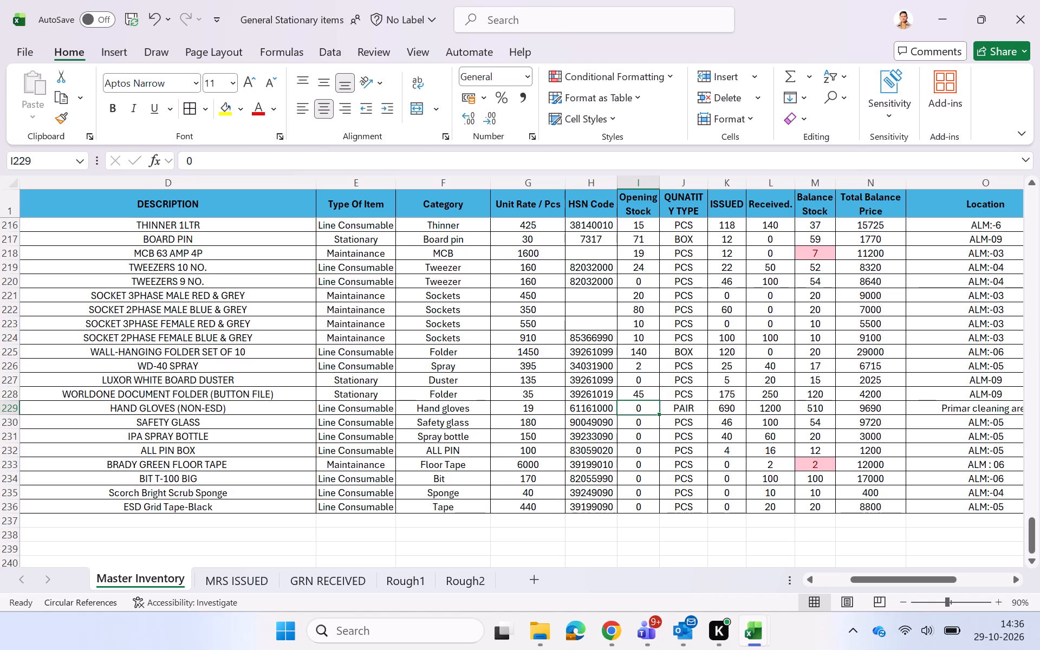
{"action": "key", "text": "Up"}
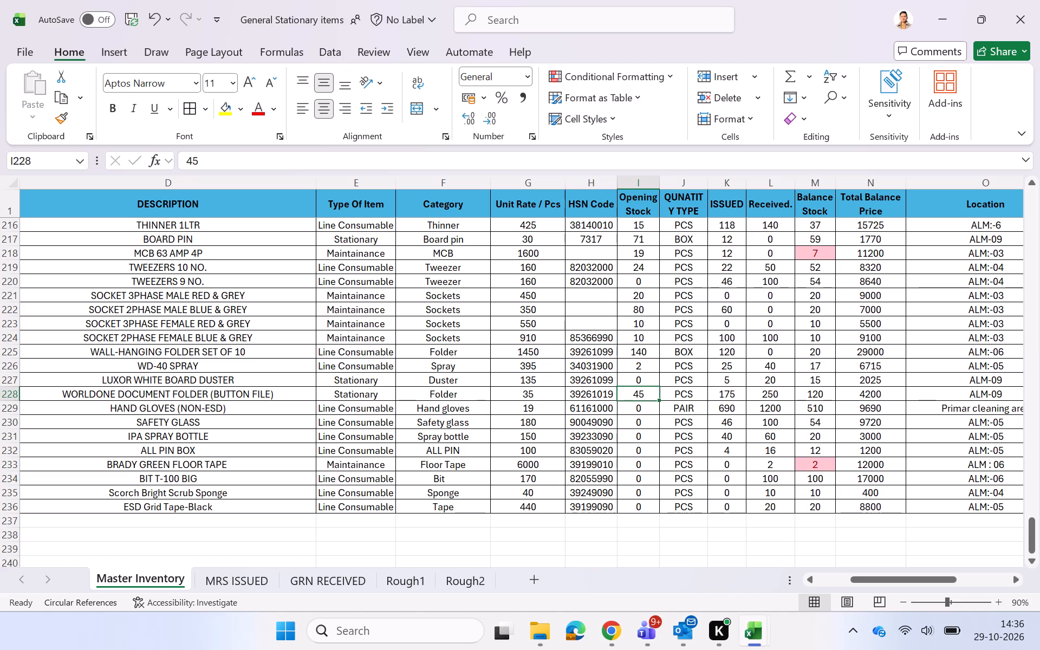
Look through the Master Inventory items from the top of the list down to the brushes and cables.
{"action": "key", "text": "Left"}
{"action": "key", "text": "Left"}
{"action": "key", "text": "Left"}
{"action": "key", "text": "Left"}
{"action": "key", "text": "Left"}
{"action": "key", "text": "Left"}
{"action": "key", "text": "Left"}
{"action": "key", "text": "Left"}
{"action": "key", "text": "Left"}
{"action": "key", "text": "Left"}
{"action": "key", "text": "Left"}
{"action": "key", "text": "Left"}
{"action": "key", "text": "Left"}
{"action": "key", "text": "Left"}
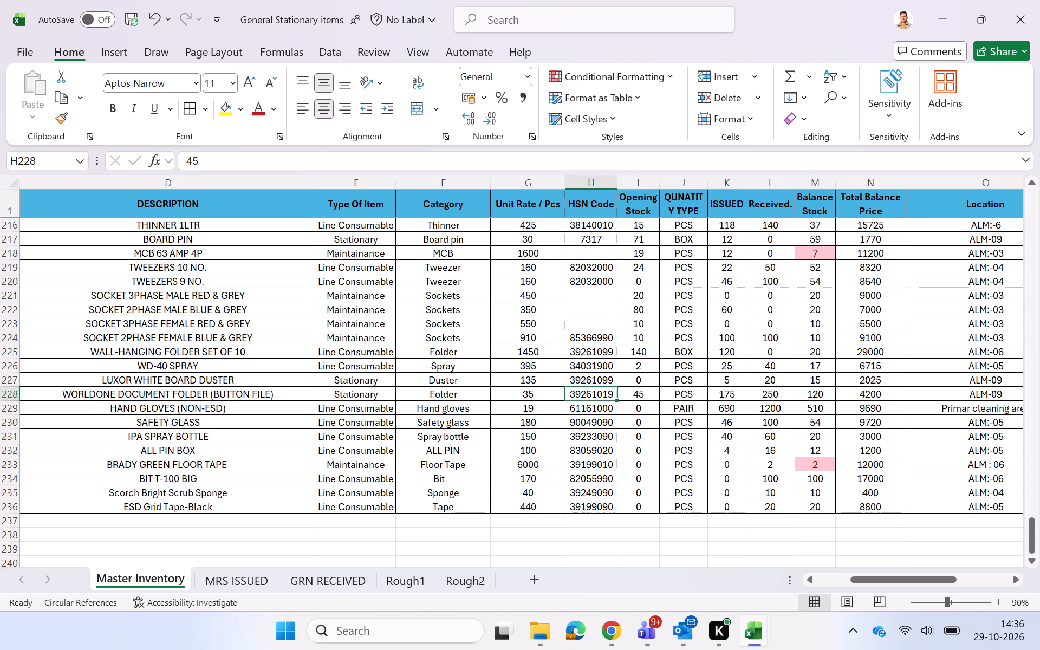
{"action": "key", "text": "Right"}
{"action": "key", "text": "Right"}
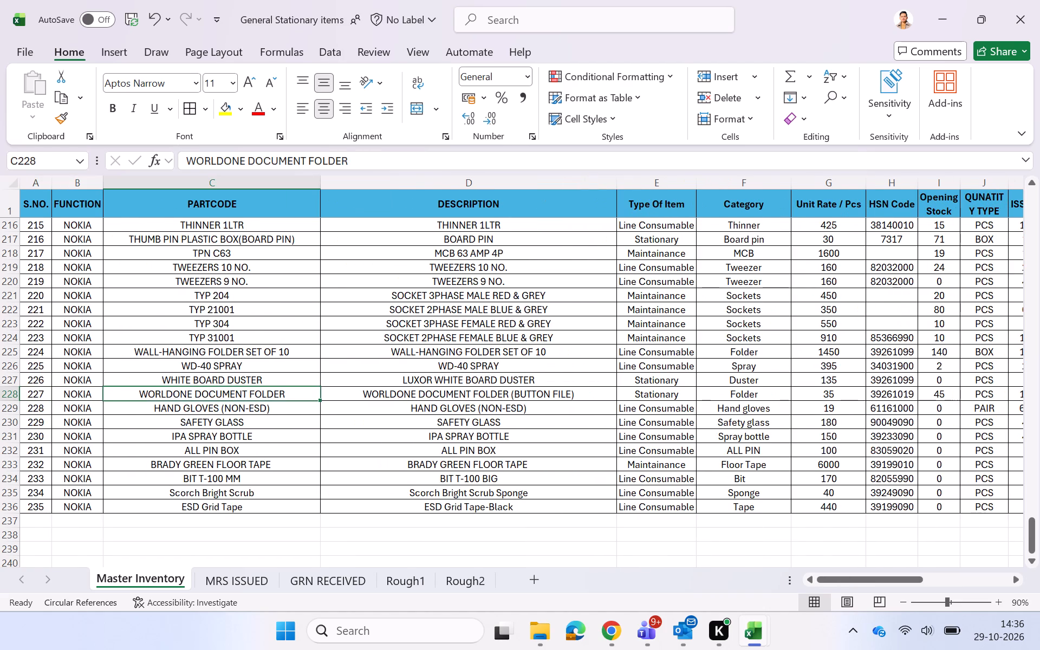
{"action": "scroll", "coordinate": [776, 368], "scroll_direction": "up", "scroll_amount": 17}
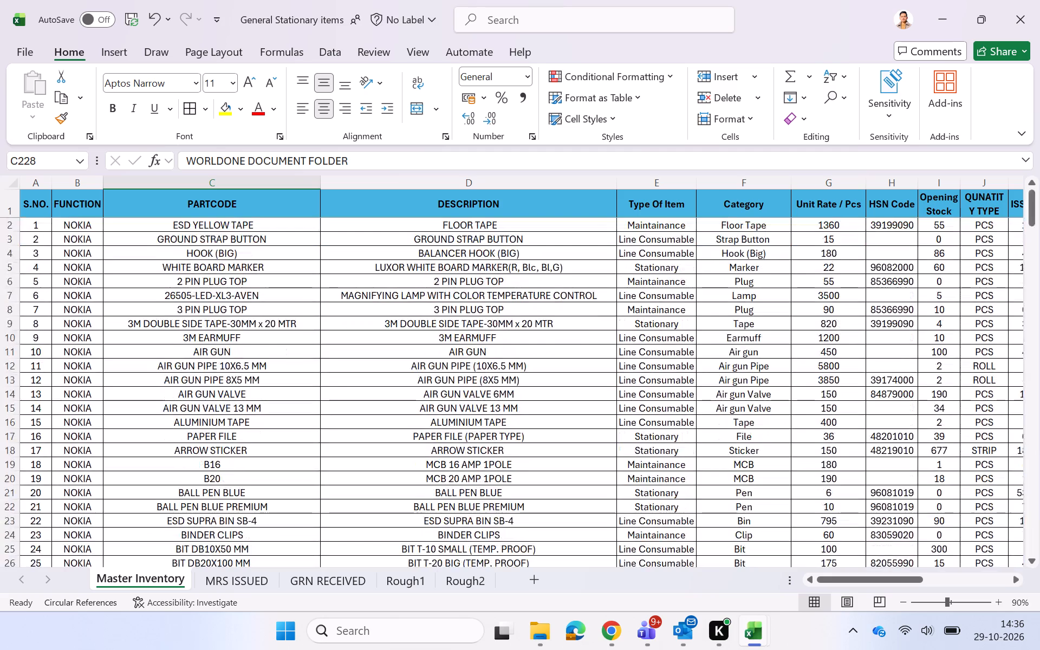
{"action": "scroll", "coordinate": [331, 235], "scroll_direction": "left", "scroll_amount": 3}
{"action": "scroll", "coordinate": [331, 235], "scroll_direction": "right", "scroll_amount": 5}
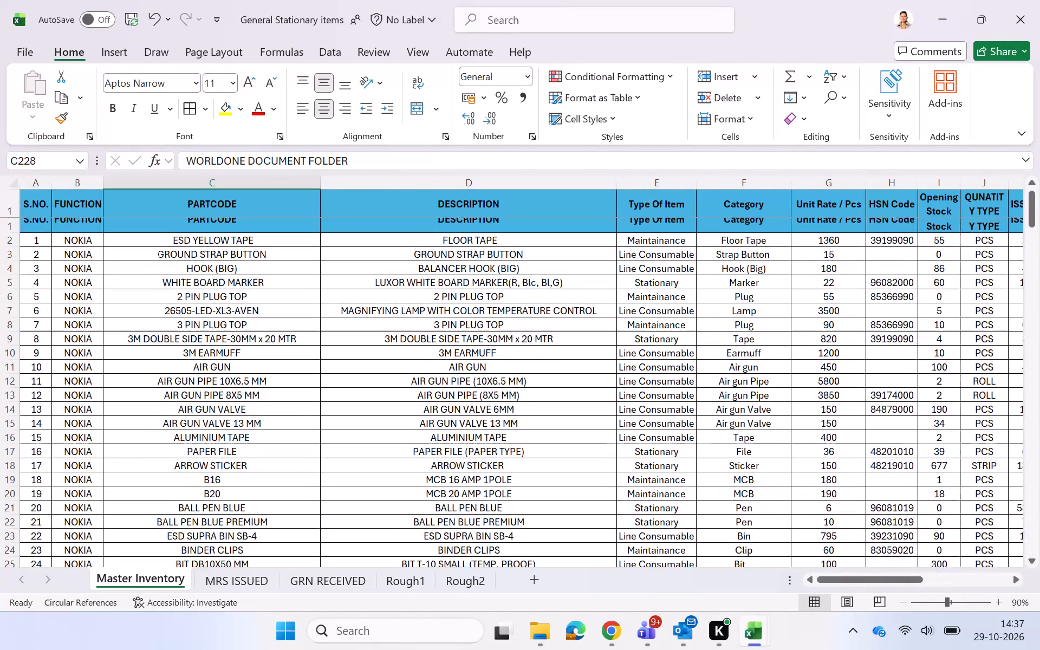
{"action": "scroll", "coordinate": [268, 252], "scroll_direction": "down", "scroll_amount": 1}
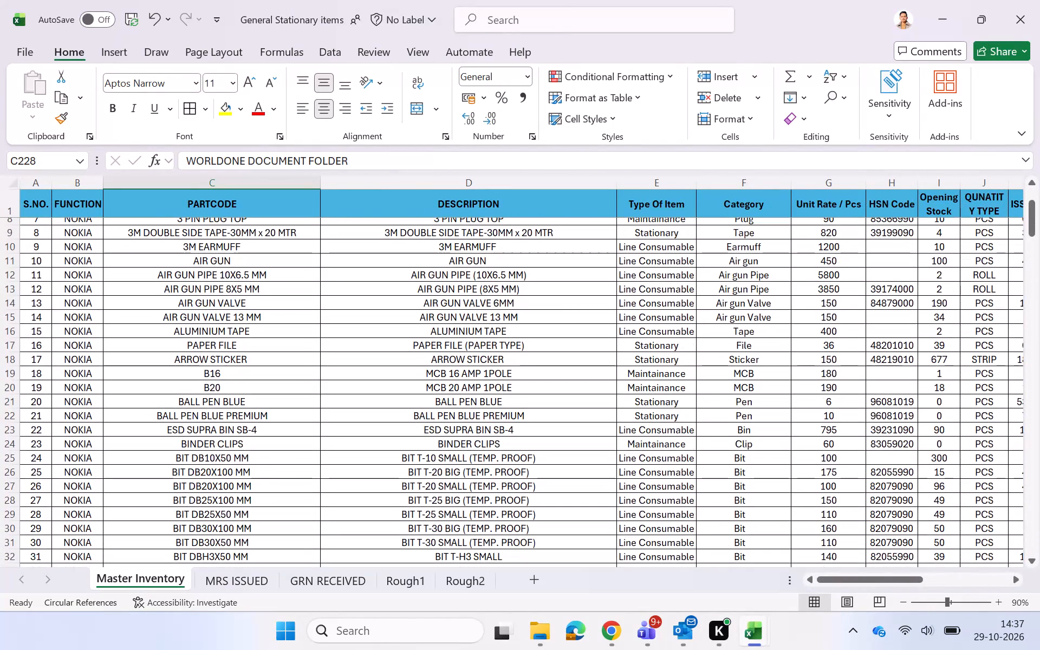
{"action": "scroll", "coordinate": [270, 294], "scroll_direction": "down", "scroll_amount": 1}
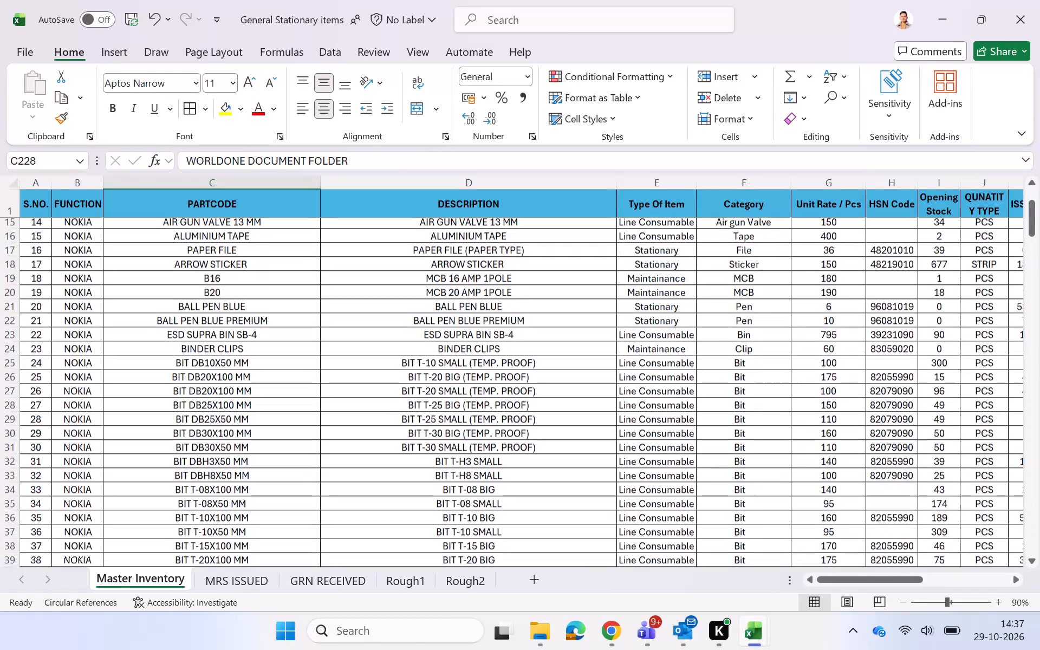
{"action": "scroll", "coordinate": [270, 294], "scroll_direction": "down", "scroll_amount": 1}
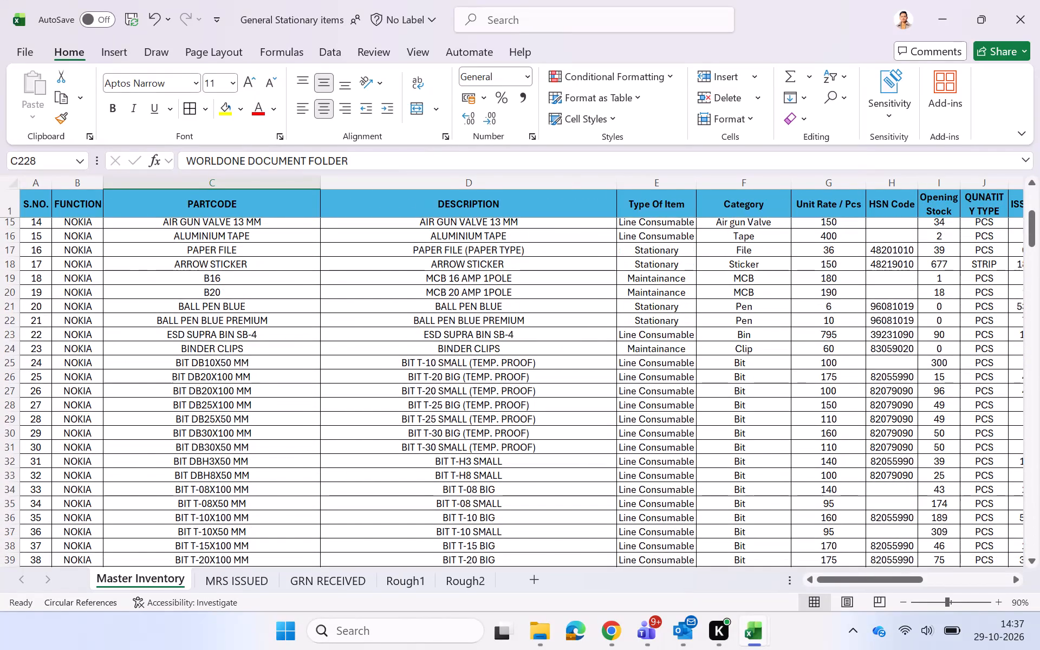
{"action": "scroll", "coordinate": [270, 294], "scroll_direction": "left", "scroll_amount": 2}
{"action": "scroll", "coordinate": [270, 294], "scroll_direction": "right", "scroll_amount": 4}
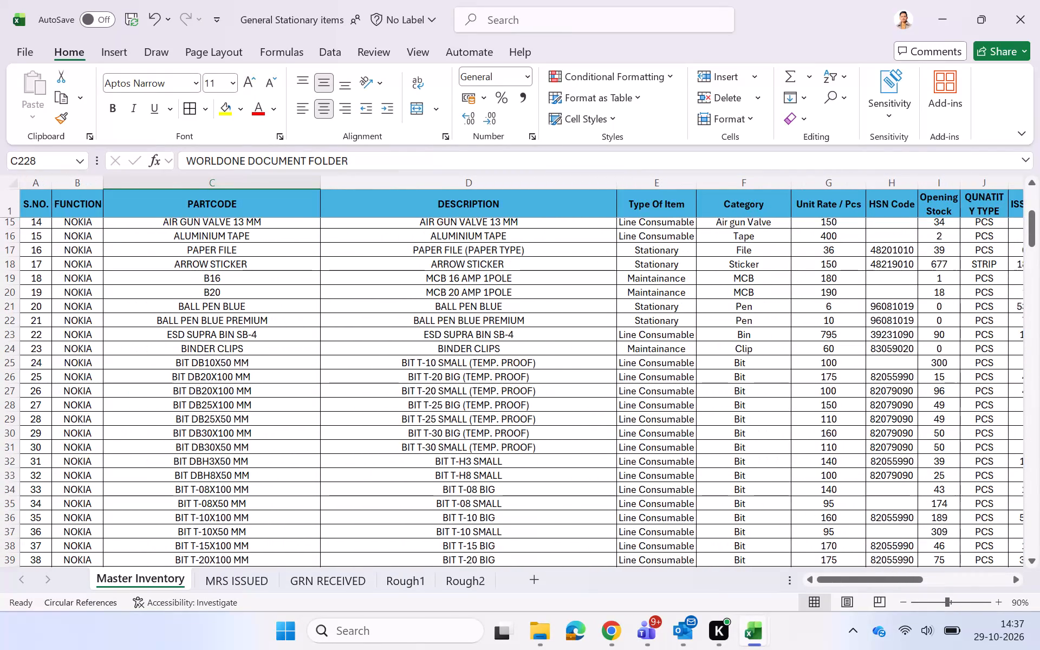
{"action": "scroll", "coordinate": [270, 294], "scroll_direction": "down", "scroll_amount": 3}
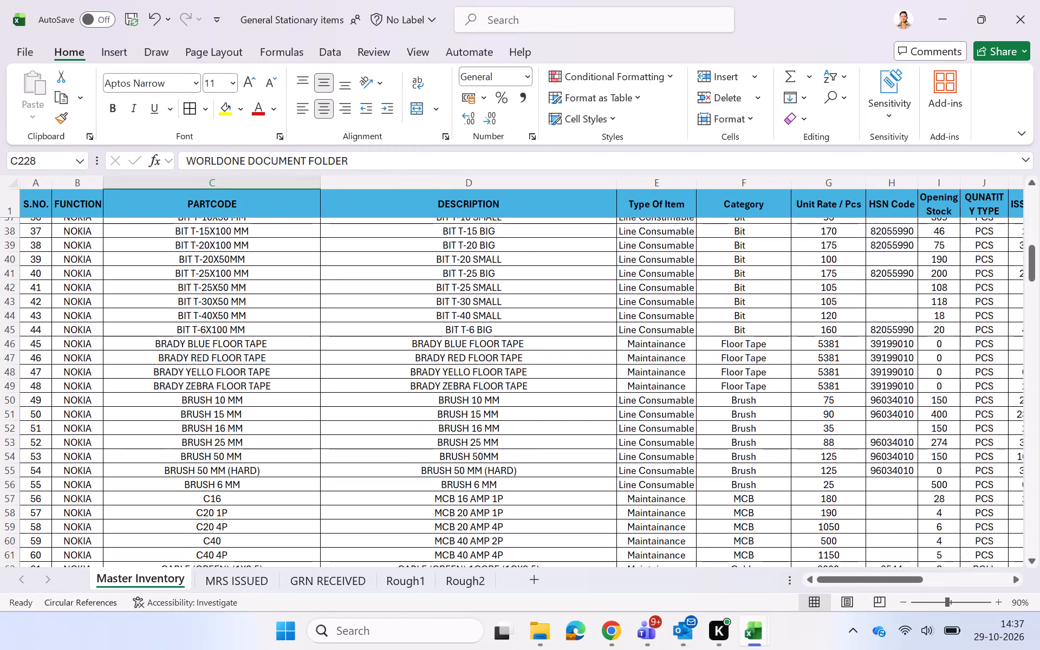
{"action": "scroll", "coordinate": [270, 345], "scroll_direction": "down", "scroll_amount": 1}
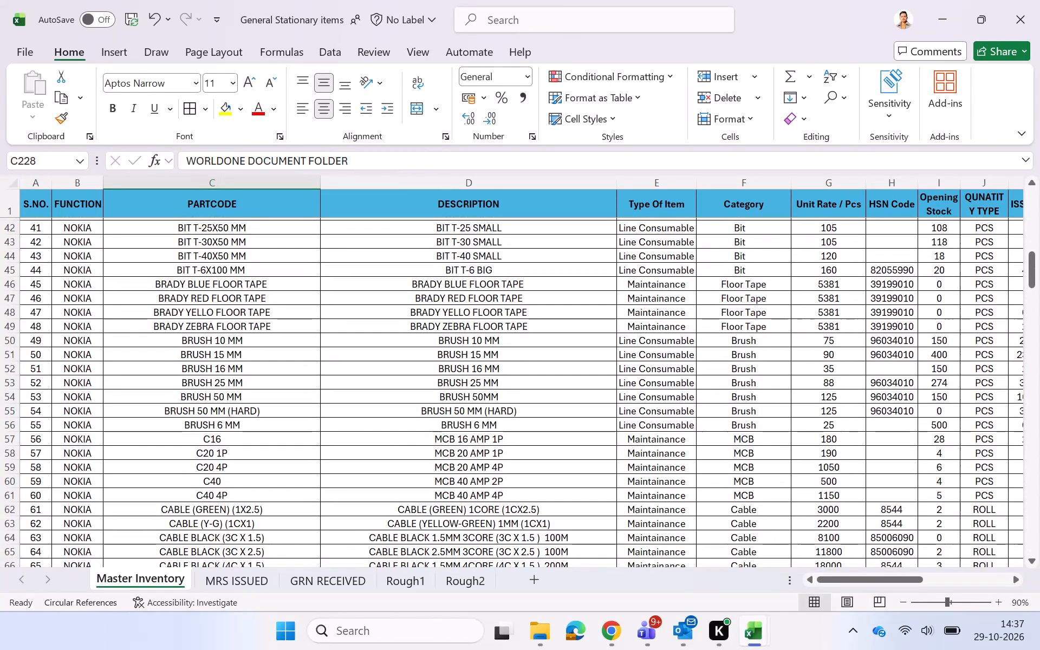
Check the issued, received and balance stock of the brushes from BRUSH 10 MM to BRUSH 25 MM.
{"action": "left_click", "coordinate": [270, 345]}
{"action": "key", "text": "Right"}
{"action": "key", "text": "Right"}
{"action": "key", "text": "Right"}
{"action": "key", "text": "Right"}
{"action": "key", "text": "Right"}
{"action": "key", "text": "Right"}
{"action": "key", "text": "Right"}
{"action": "key", "text": "Right"}
{"action": "key", "text": "Right"}
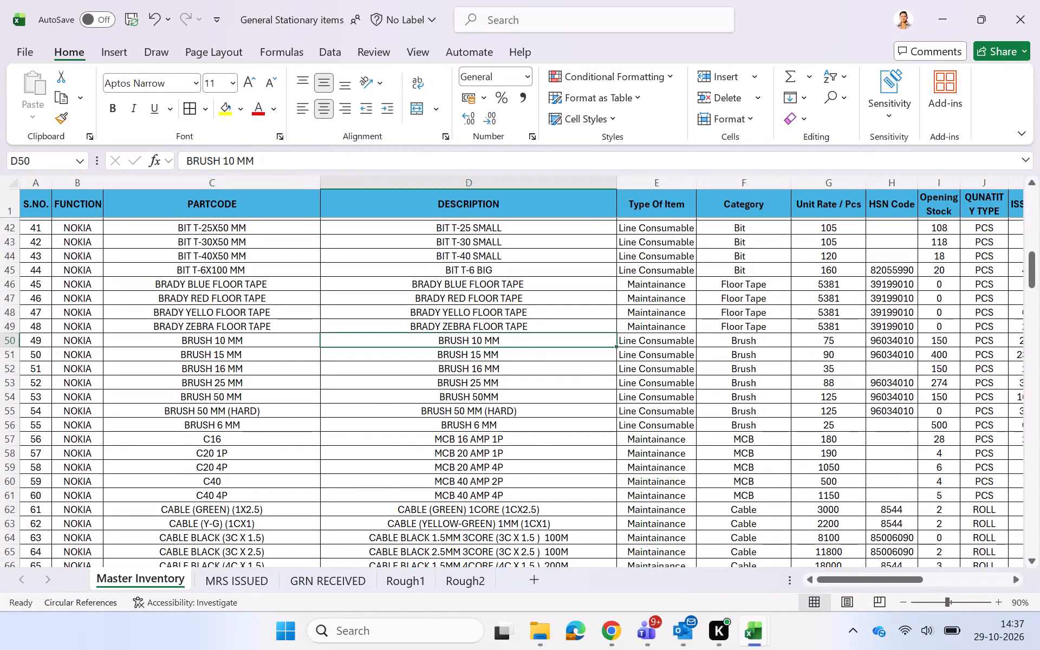
{"action": "key", "text": "Right"}
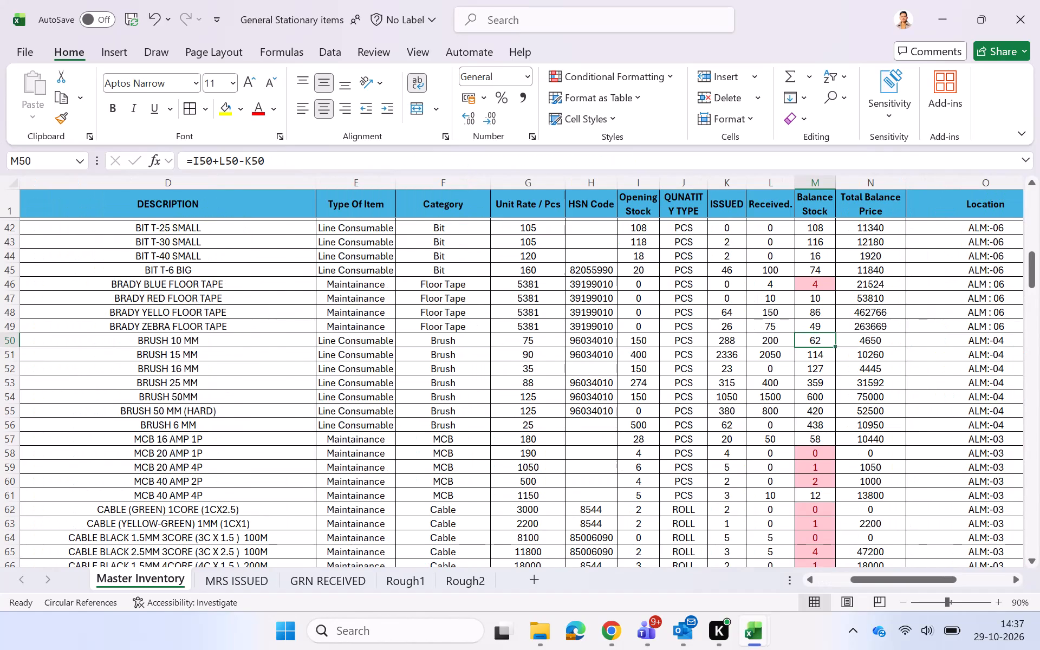
{"action": "key", "text": "Down"}
{"action": "key", "text": "Down"}
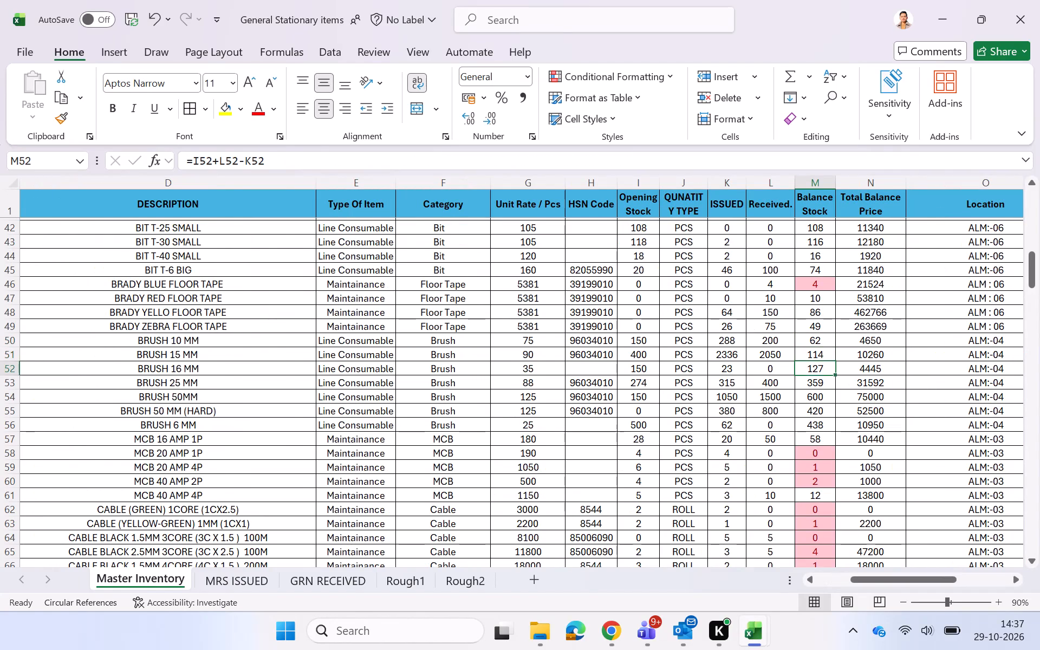
{"action": "key", "text": "Down"}
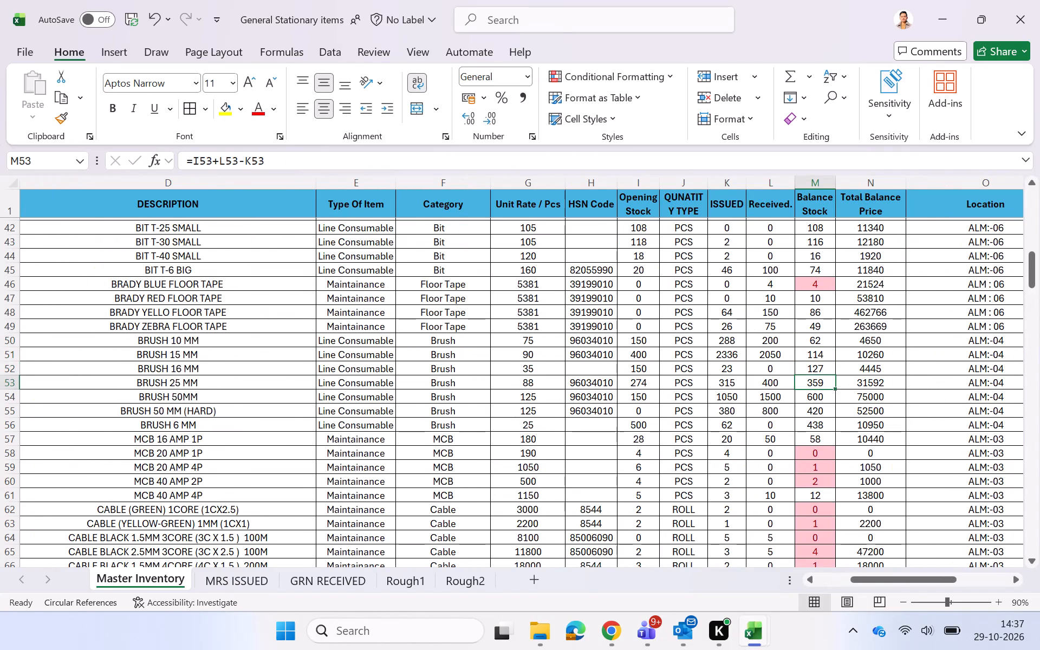
Set the opening stock of BRUSH 25 MM to 250.
{"action": "key", "text": "Left"}
{"action": "key", "text": "Left"}
{"action": "key", "text": "Left"}
{"action": "key", "text": "Left"}
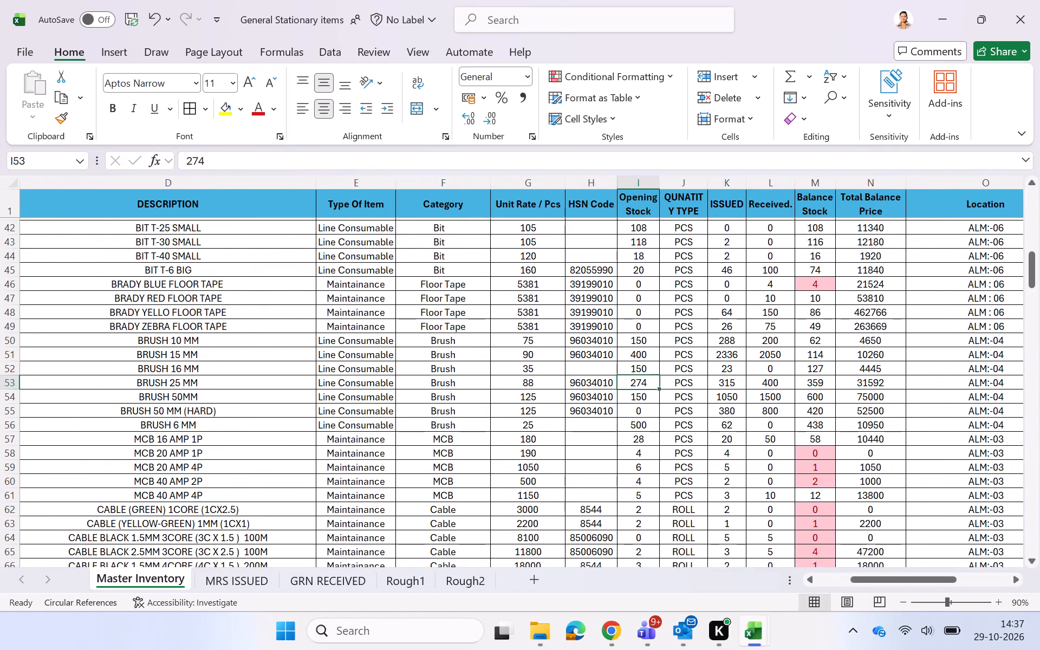
{"action": "key", "text": "1"}
{"action": "key", "text": "BackSpace"}
{"action": "type", "text": "250"}
{"action": "key", "text": "Down"}
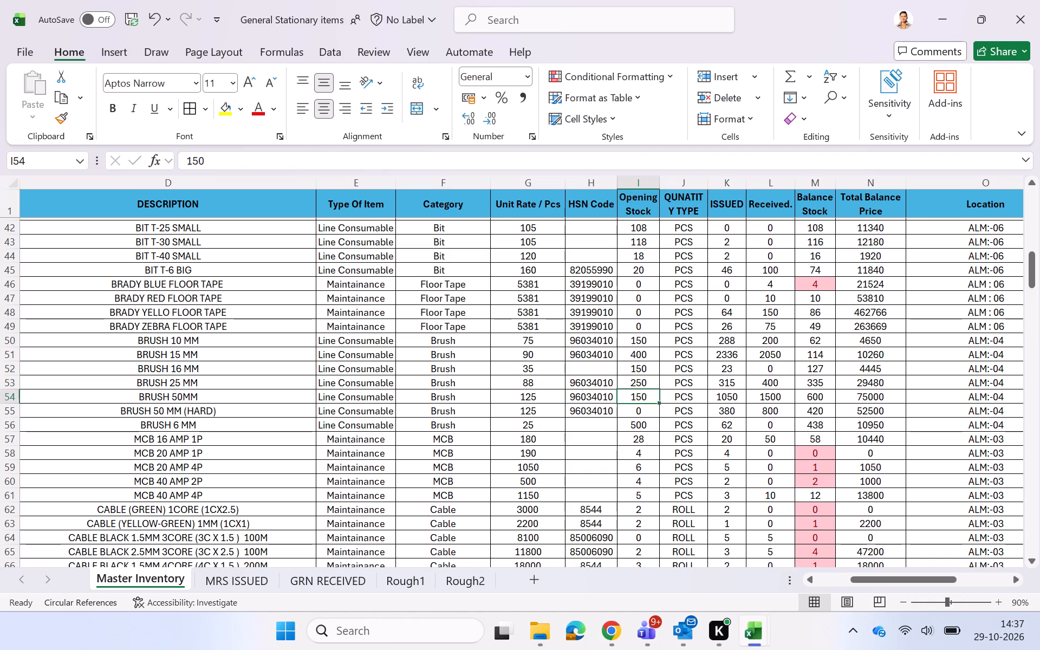
Check the issued, received and balance stock of CABLE TIE BIG in the Master Inventory sheet.
{"action": "key", "text": "Down"}
{"action": "key", "text": "Up"}
{"action": "key", "text": "Left"}
{"action": "key", "text": "Left"}
{"action": "key", "text": "Left"}
{"action": "key", "text": "Left"}
{"action": "key", "text": "Left"}
{"action": "key", "text": "Left"}
{"action": "key", "text": "Left"}
{"action": "key", "text": "Left"}
{"action": "key", "text": "Left"}
{"action": "key", "text": "Left"}
{"action": "key", "text": "Left"}
{"action": "key", "text": "Left"}
{"action": "key", "text": "Left"}
{"action": "key", "text": "Left"}
{"action": "key", "text": "Left"}
{"action": "key", "text": "Left"}
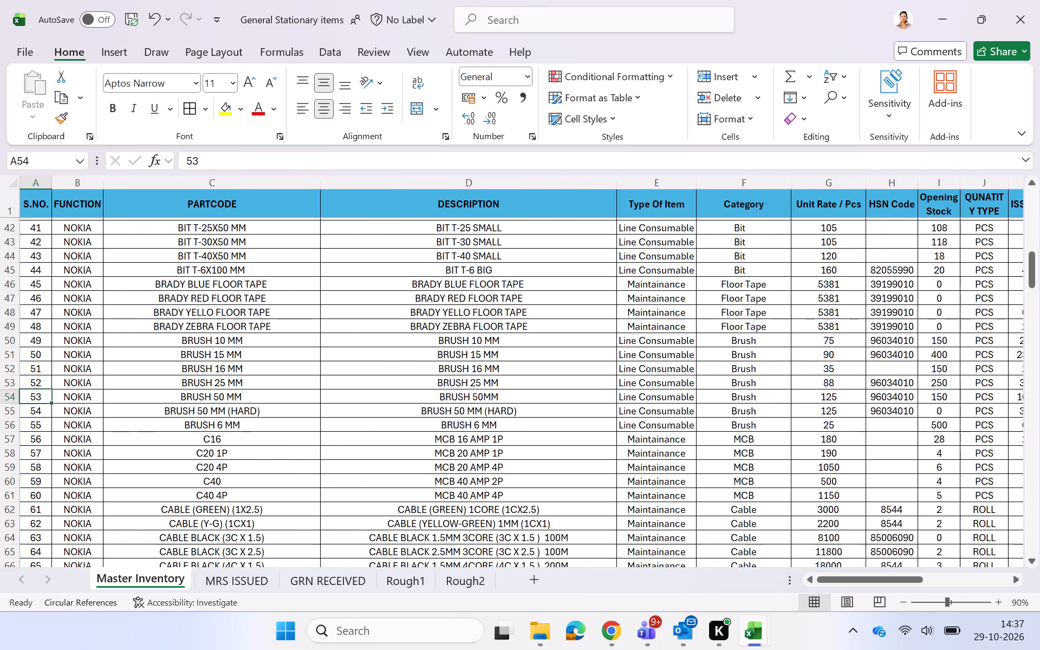
{"action": "key", "text": "Right"}
{"action": "key", "text": "Right"}
{"action": "scroll", "coordinate": [270, 345], "scroll_direction": "down", "scroll_amount": 3}
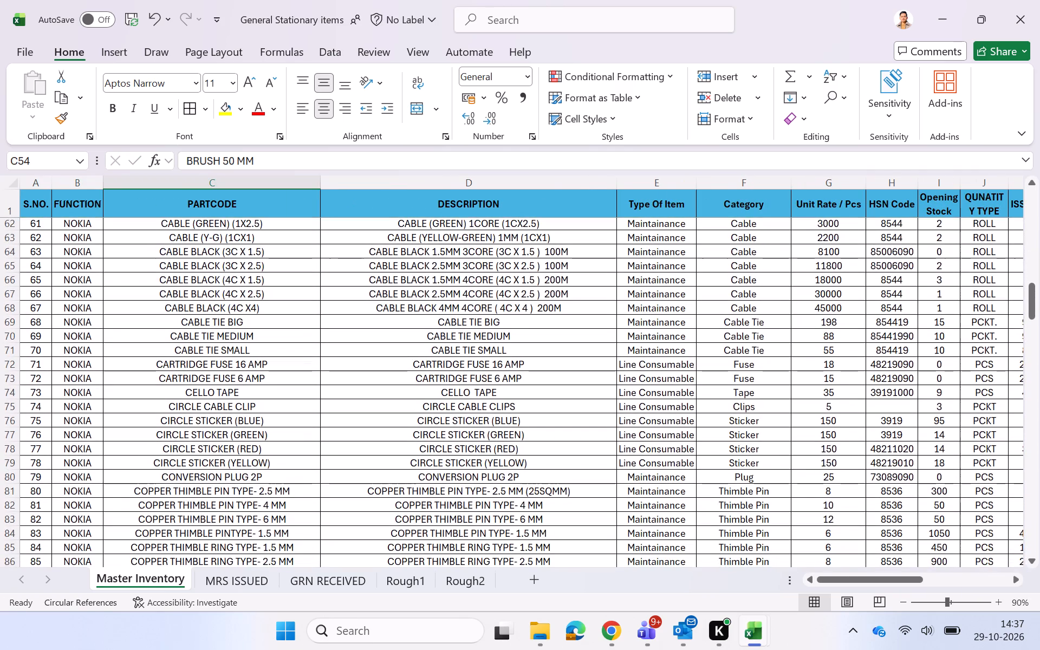
{"action": "left_click", "coordinate": [281, 329]}
{"action": "key", "text": "Up"}
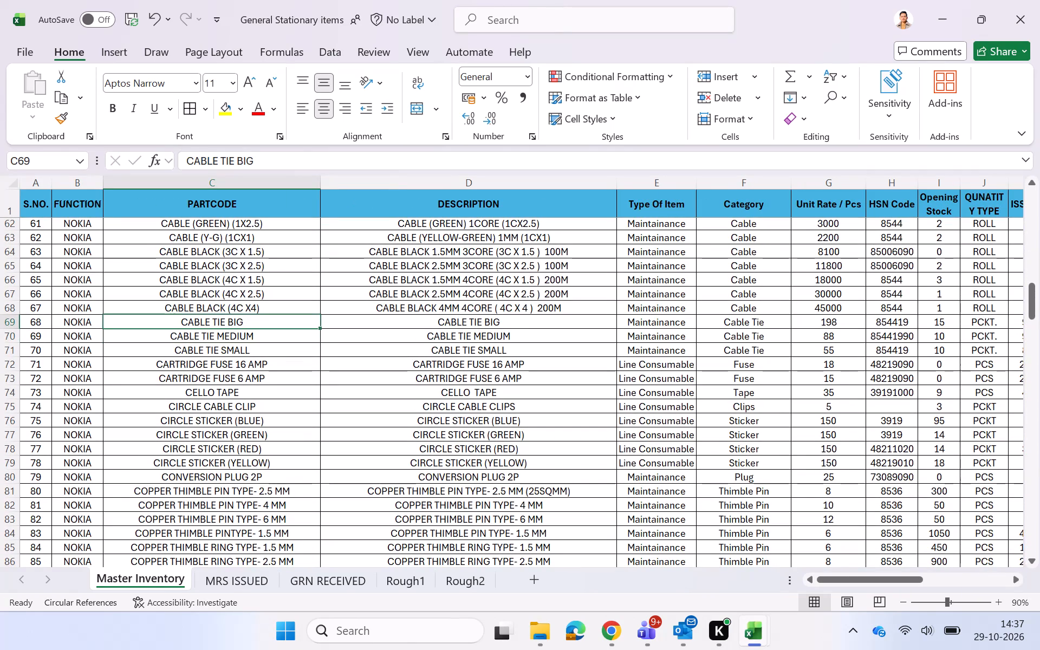
{"action": "key", "text": "Right"}
{"action": "key", "text": "Right"}
{"action": "key", "text": "Right"}
{"action": "key", "text": "Right"}
{"action": "key", "text": "Right"}
{"action": "key", "text": "Right"}
{"action": "key", "text": "Right"}
{"action": "key", "text": "Right"}
{"action": "key", "text": "Right"}
{"action": "key", "text": "Right"}
{"action": "key", "text": "Right"}
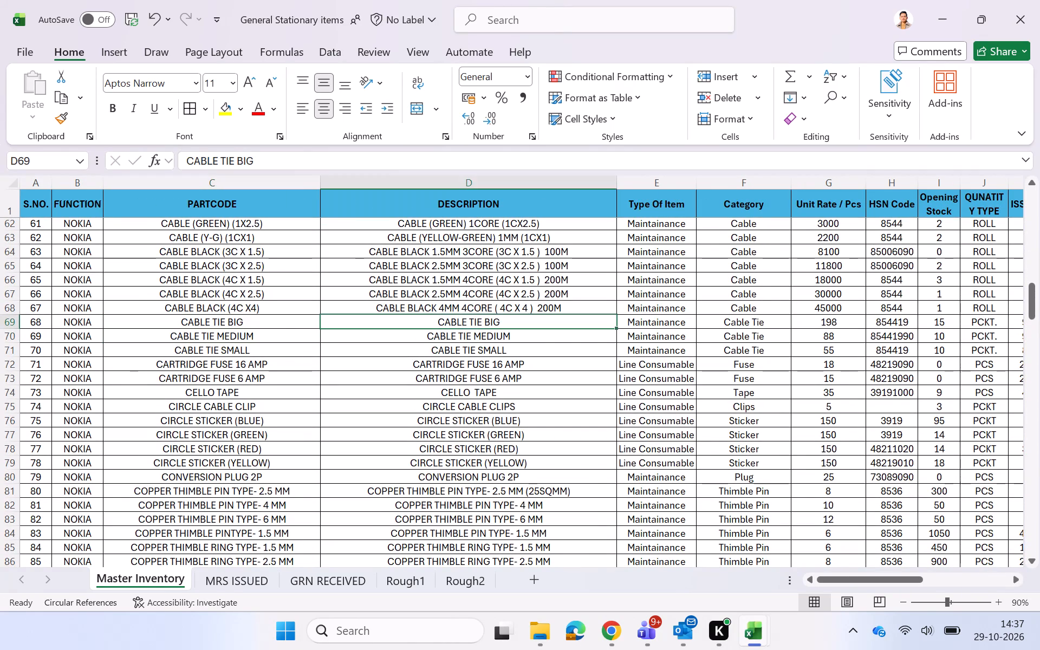
{"action": "key", "text": "Left"}
{"action": "key", "text": "Left"}
{"action": "key", "text": "Left"}
{"action": "key", "text": "Left"}
{"action": "key", "text": "Left"}
{"action": "key", "text": "Left"}
{"action": "key", "text": "Left"}
{"action": "key", "text": "Left"}
{"action": "key", "text": "Left"}
{"action": "key", "text": "Left"}
{"action": "key", "text": "Left"}
{"action": "key", "text": "Left"}
{"action": "key", "text": "Left"}
{"action": "key", "text": "Left"}
{"action": "key", "text": "Left"}
{"action": "key", "text": "Left"}
{"action": "key", "text": "Left"}
{"action": "key", "text": "Left"}
{"action": "key", "text": "Left"}
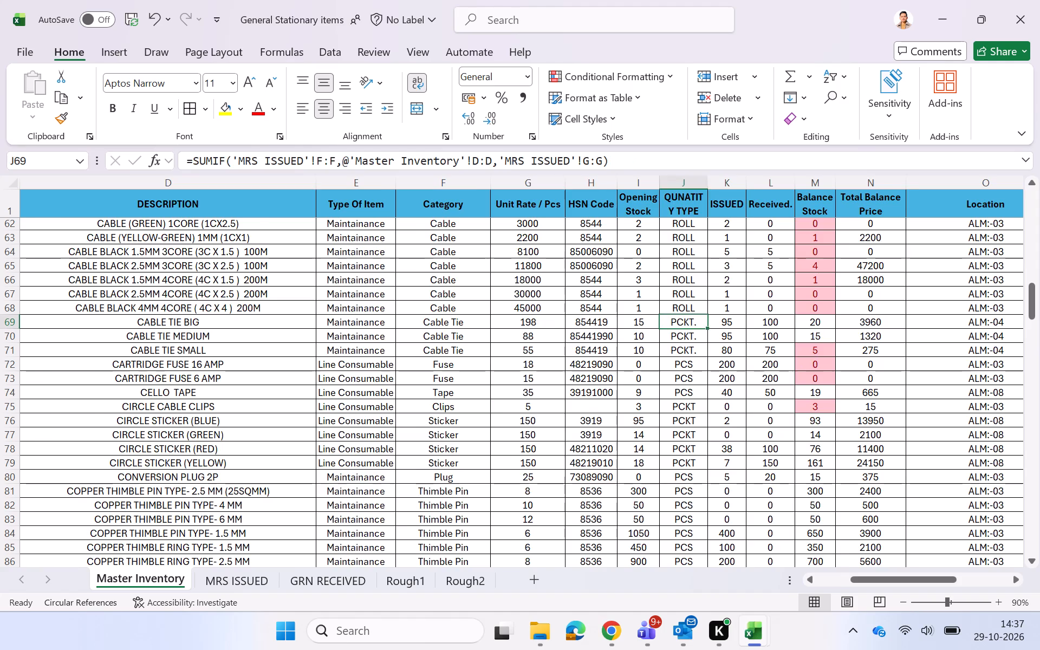
{"action": "key", "text": "Right"}
{"action": "key", "text": "Right"}
{"action": "key", "text": "Right"}
{"action": "key", "text": "Left"}
Look through the remaining Master Inventory items from the medium cable tie to the end of the list.
{"action": "key", "text": "Down"}
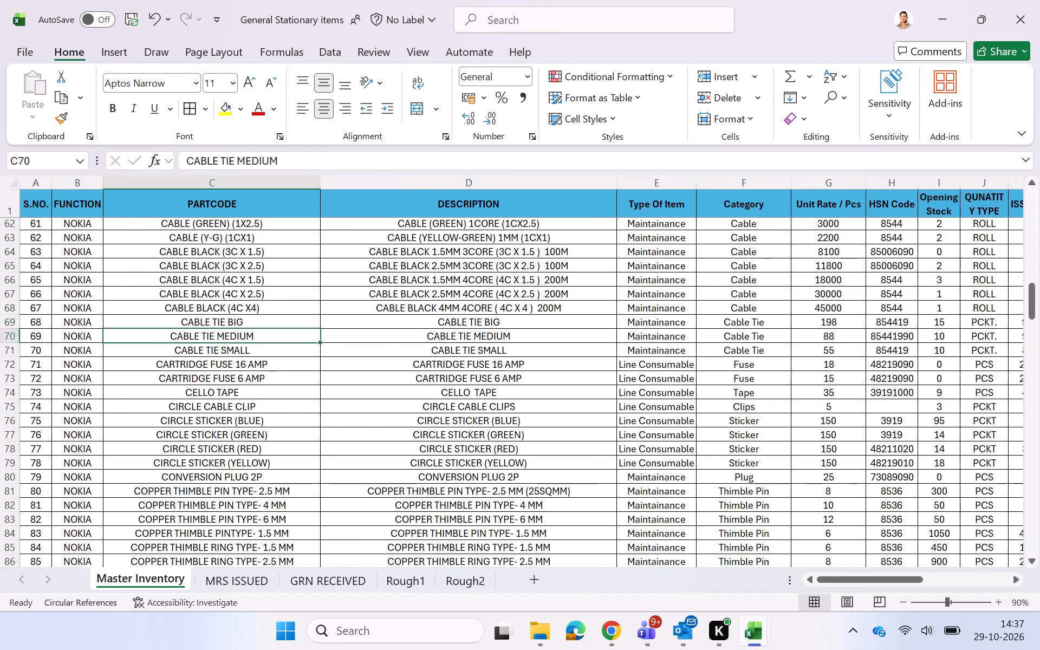
{"action": "key", "text": "Down"}
{"action": "key", "text": "Down"}
{"action": "key", "text": "Down"}
{"action": "key", "text": "Down"}
{"action": "key", "text": "Down"}
{"action": "key", "text": "Down"}
{"action": "key", "text": "Down"}
{"action": "key", "text": "Down"}
{"action": "key", "text": "Down"}
{"action": "key", "text": "Down"}
{"action": "key", "text": "Down"}
{"action": "key", "text": "Down"}
{"action": "key", "text": "Down"}
{"action": "key", "text": "Down"}
{"action": "key", "text": "Down"}
{"action": "key", "text": "Down"}
{"action": "key", "text": "Down"}
{"action": "key", "text": "Down"}
{"action": "key", "text": "Down"}
{"action": "key", "text": "Down"}
{"action": "key", "text": "Down"}
{"action": "key", "text": "Down"}
{"action": "key", "text": "Down"}
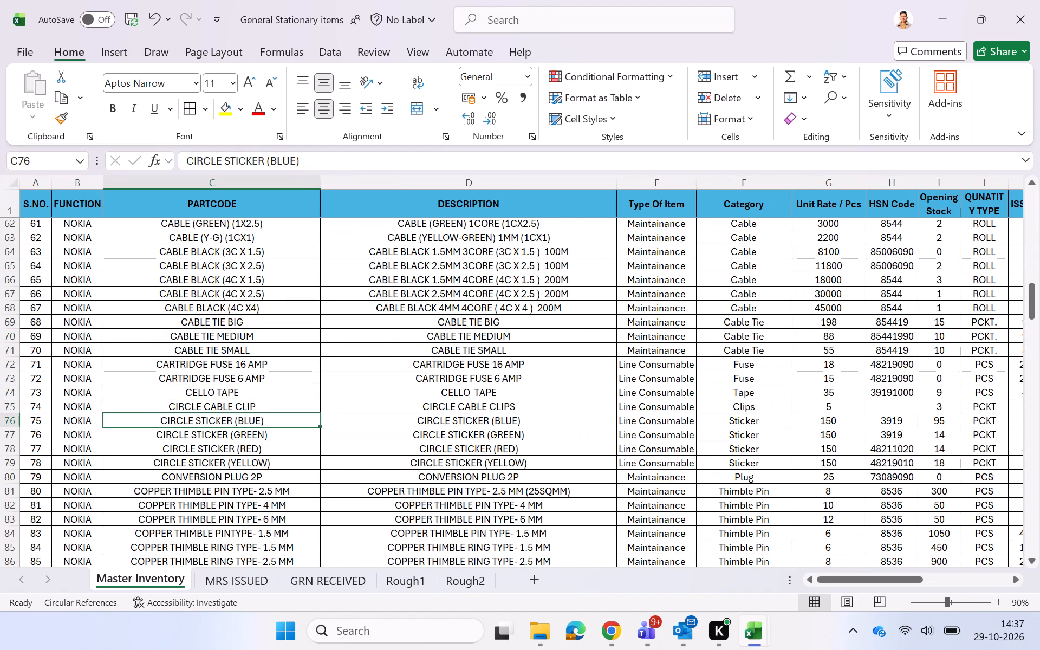
{"action": "key", "text": "Down"}
{"action": "key", "text": "Down"}
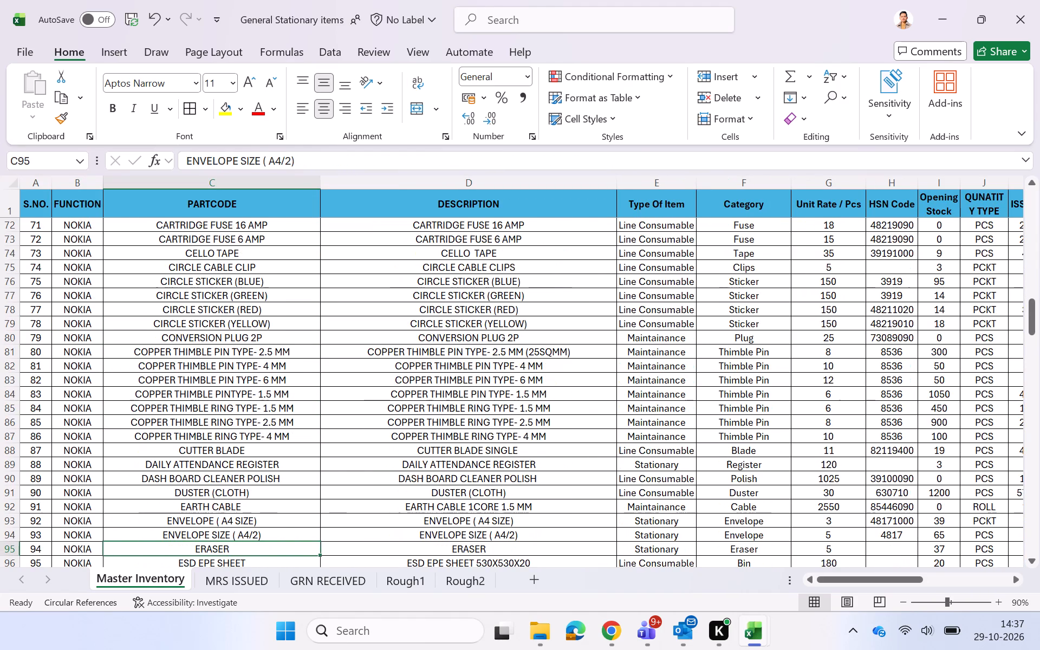
{"action": "key", "text": "Down"}
{"action": "key", "text": "Down"}
{"action": "key", "text": "Down"}
{"action": "key", "text": "Down"}
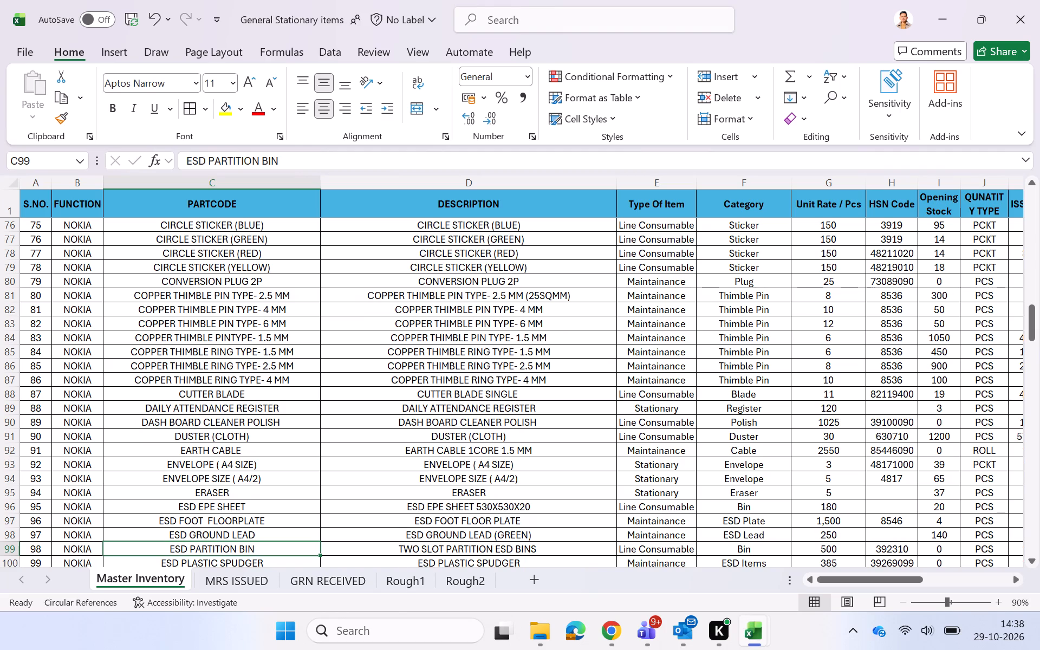
{"action": "scroll", "coordinate": [281, 329], "scroll_direction": "down", "scroll_amount": 2}
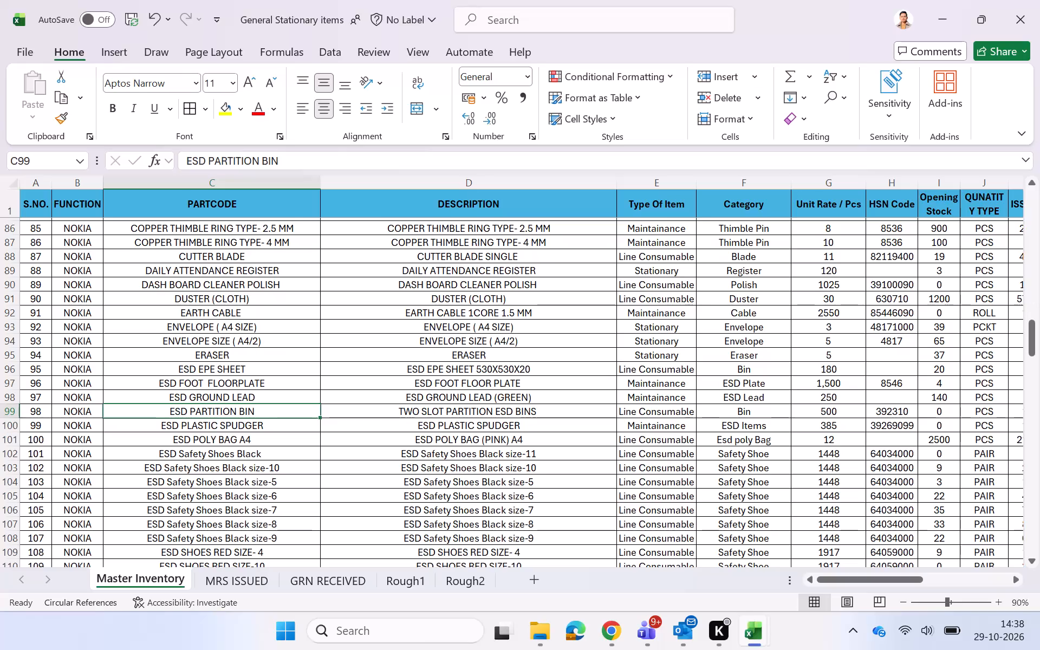
{"action": "left_click", "coordinate": [222, 430]}
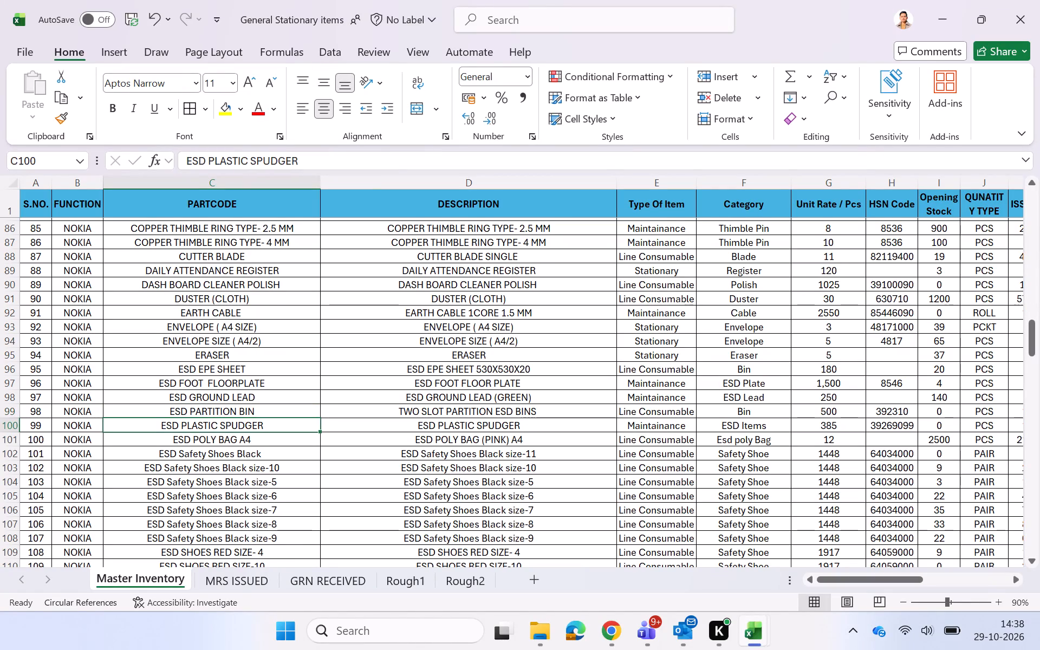
{"action": "scroll", "coordinate": [222, 430], "scroll_direction": "down", "scroll_amount": 4}
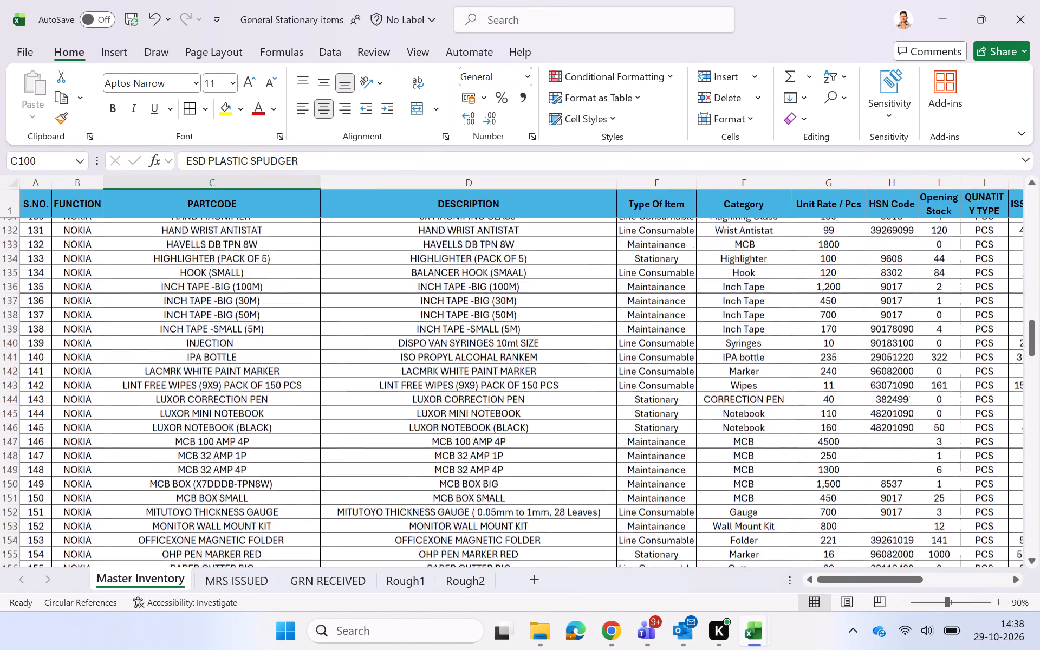
{"action": "scroll", "coordinate": [222, 430], "scroll_direction": "down", "scroll_amount": 7}
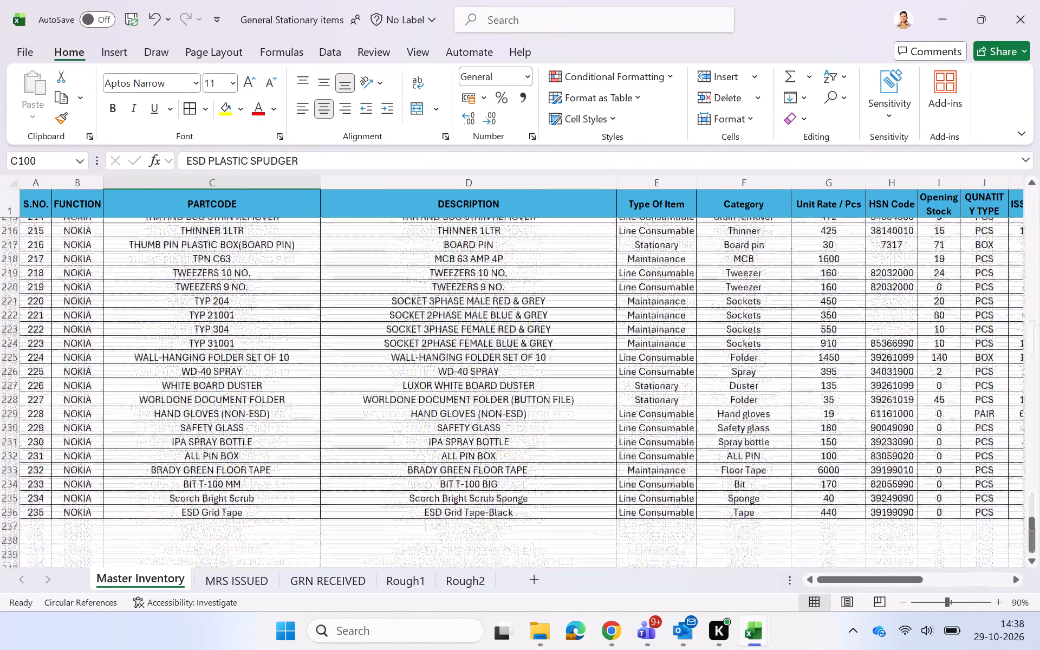
Search the Master Inventory sheet for STICK.
{"action": "left_click", "coordinate": [226, 541]}
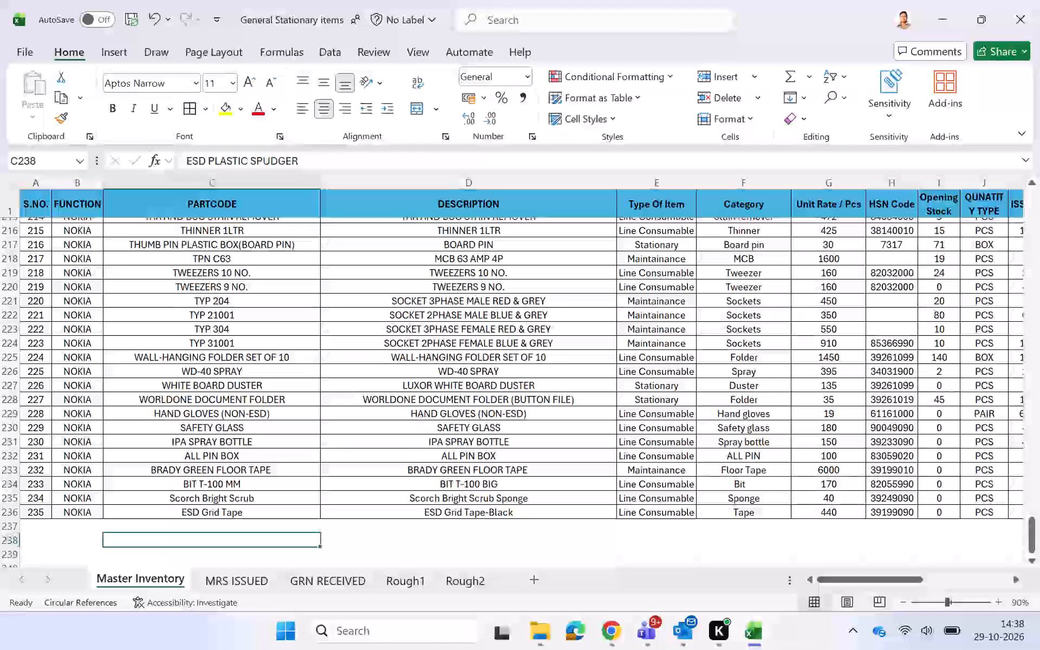
{"action": "key", "text": "ctrl+f"}
{"action": "type", "text": "STICK"}
{"action": "key", "text": "Return"}
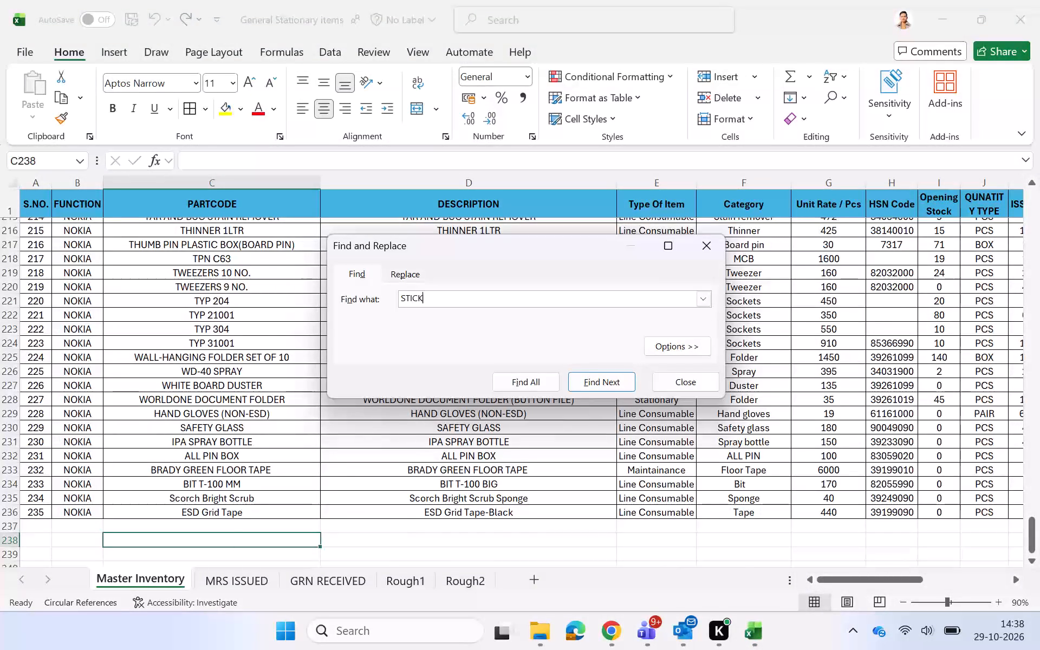
{"action": "left_click", "coordinate": [612, 385]}
{"action": "left_click", "coordinate": [612, 367]}
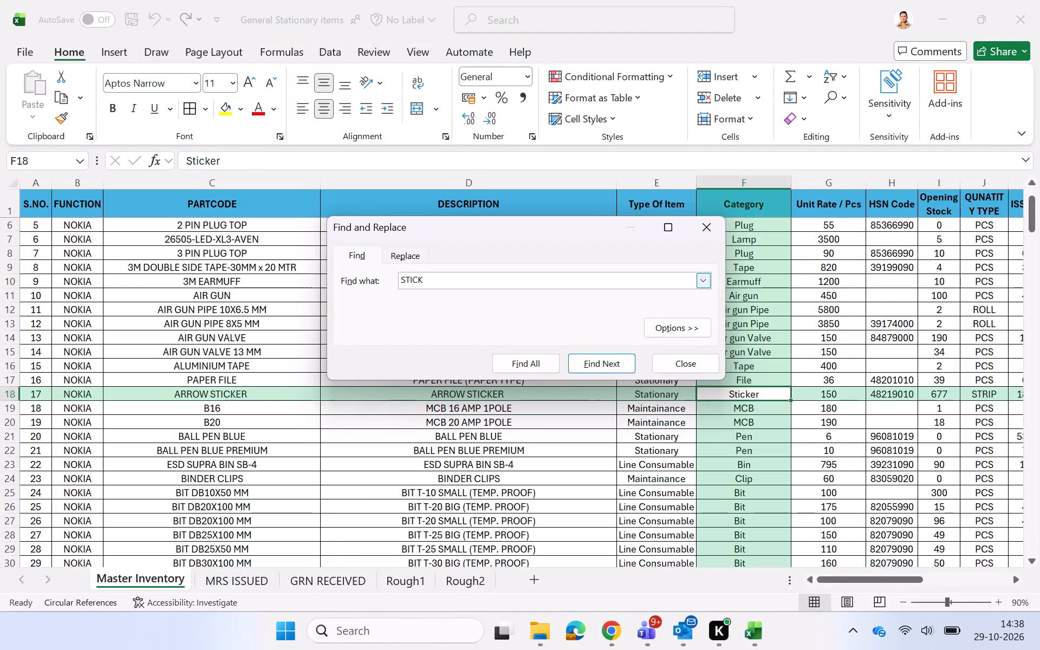
Search the Master Inventory sheet for REMO to locate the sticker remover item.
{"action": "key", "text": "BackSpace"}
{"action": "key", "text": "BackSpace"}
{"action": "key", "text": "BackSpace"}
{"action": "key", "text": "BackSpace"}
{"action": "key", "text": "BackSpace"}
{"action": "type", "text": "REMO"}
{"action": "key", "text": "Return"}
{"action": "left_click", "coordinate": [699, 363]}
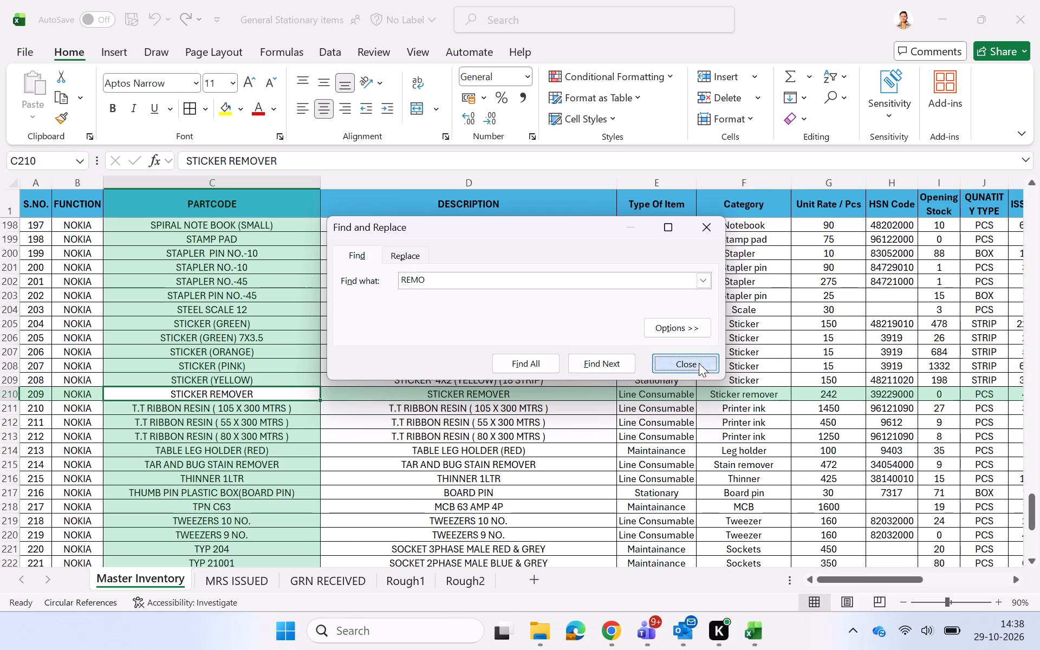
Check the issued, received and balance stock of STICKER REMOVER in the Master Inventory sheet.
{"action": "key", "text": "Right"}
{"action": "key", "text": "Right"}
{"action": "key", "text": "Right"}
{"action": "key", "text": "Right"}
{"action": "key", "text": "Right"}
{"action": "key", "text": "Right"}
{"action": "key", "text": "Right"}
{"action": "key", "text": "Right"}
{"action": "key", "text": "Right"}
{"action": "key", "text": "Right"}
{"action": "key", "text": "Right"}
{"action": "key", "text": "Left"}
{"action": "key", "text": "Left"}
{"action": "key", "text": "Left"}
{"action": "key", "text": "Left"}
{"action": "key", "text": "Left"}
{"action": "key", "text": "Left"}
{"action": "key", "text": "Left"}
{"action": "key", "text": "Left"}
{"action": "key", "text": "Left"}
{"action": "key", "text": "Left"}
{"action": "key", "text": "Left"}
{"action": "key", "text": "Left"}
{"action": "key", "text": "Left"}
{"action": "key", "text": "Left"}
{"action": "key", "text": "Left"}
{"action": "key", "text": "Left"}
{"action": "key", "text": "Left"}
{"action": "key", "text": "Left"}
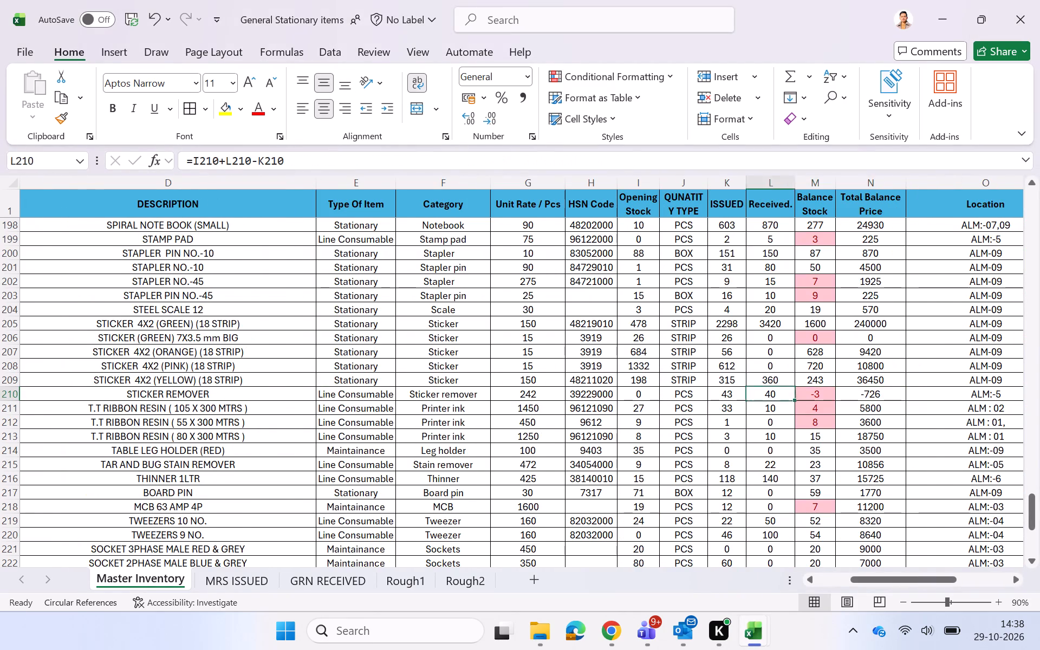
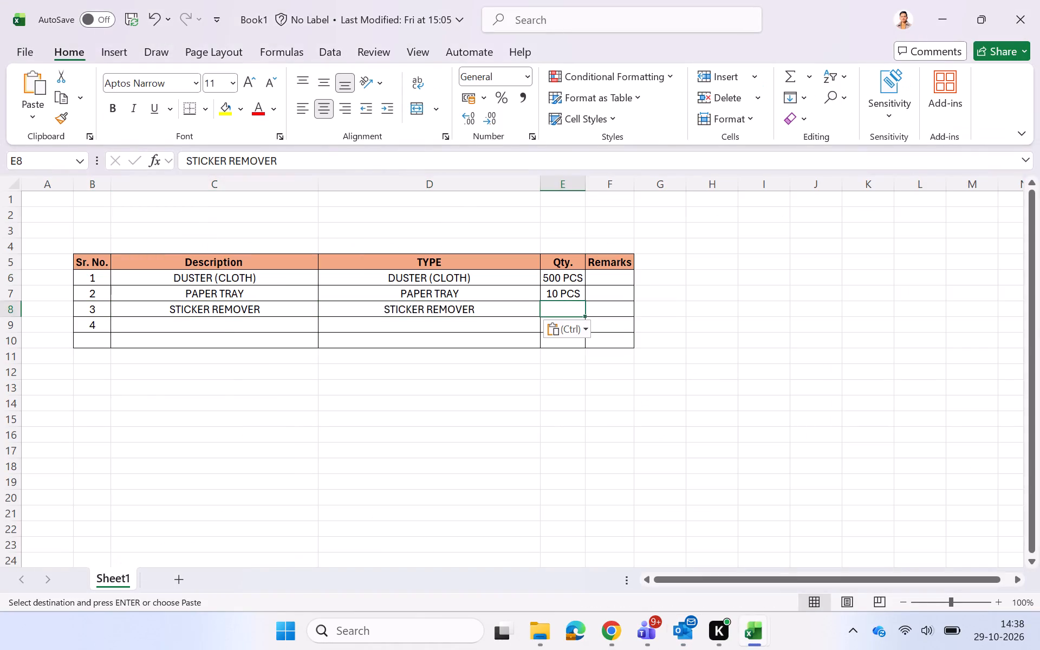
Enter a quantity of 50 PCS for the STICKER REMOVER row in the requirement list.
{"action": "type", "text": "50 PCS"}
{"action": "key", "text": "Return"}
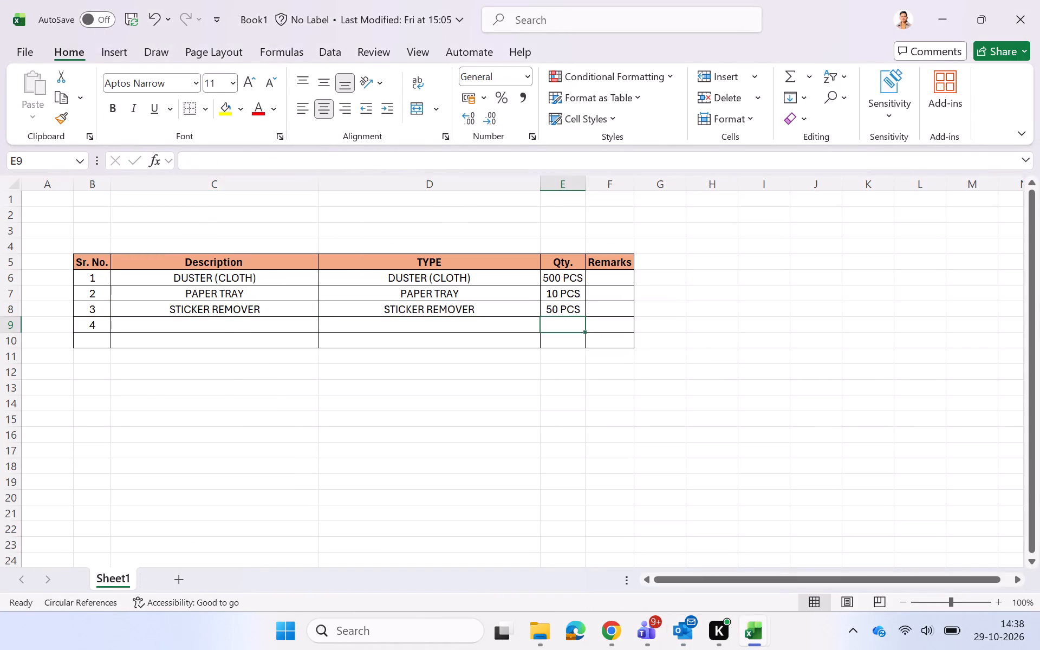
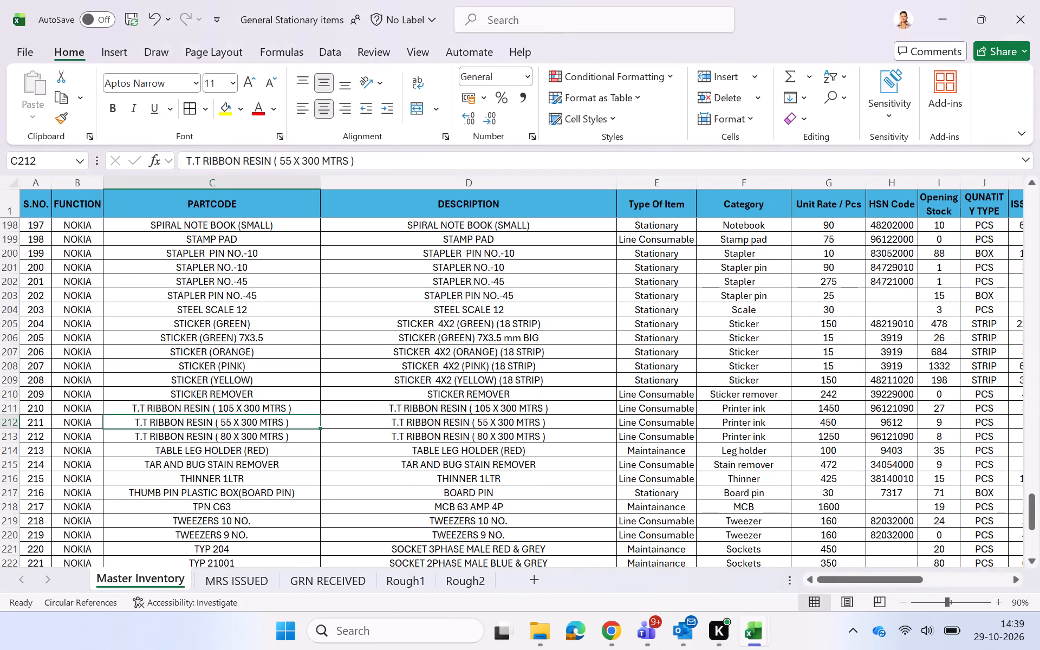
Look back through the Master Inventory items from the T.T ribbon resin rows up to the glue gun and Fevikwick rows.
{"action": "scroll", "coordinate": [265, 345], "scroll_direction": "up", "scroll_amount": 1}
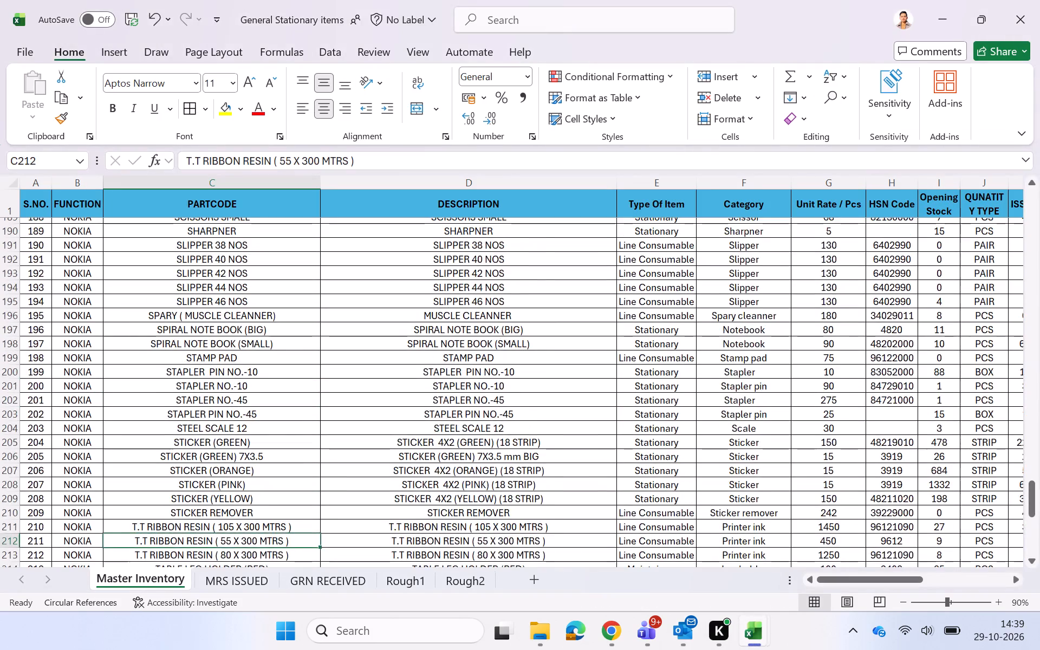
{"action": "scroll", "coordinate": [265, 345], "scroll_direction": "up", "scroll_amount": 3}
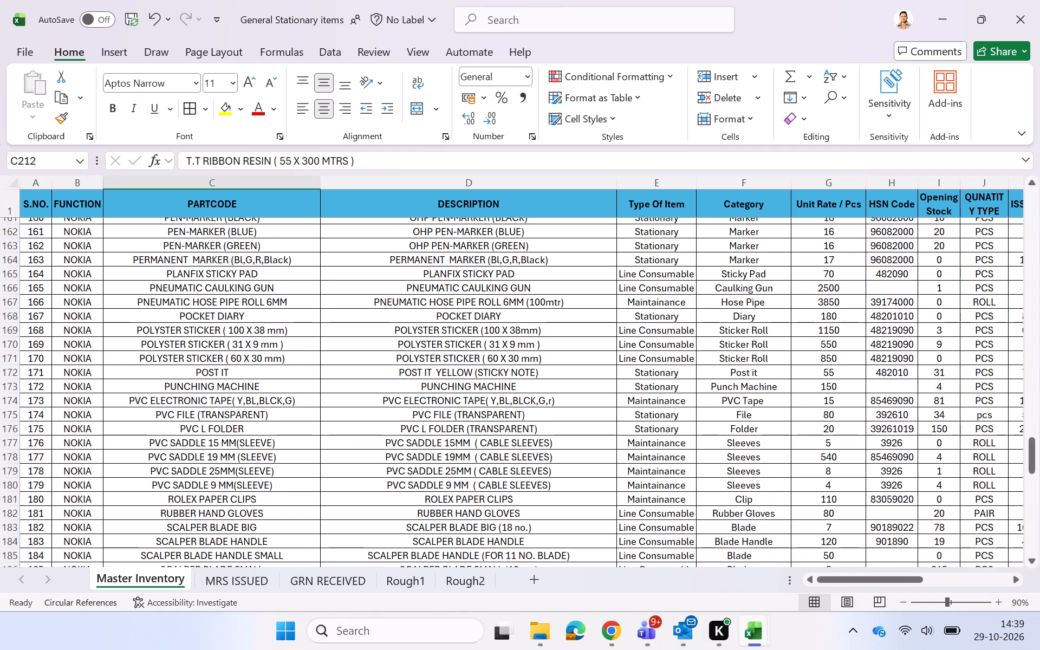
{"action": "left_click", "coordinate": [265, 345]}
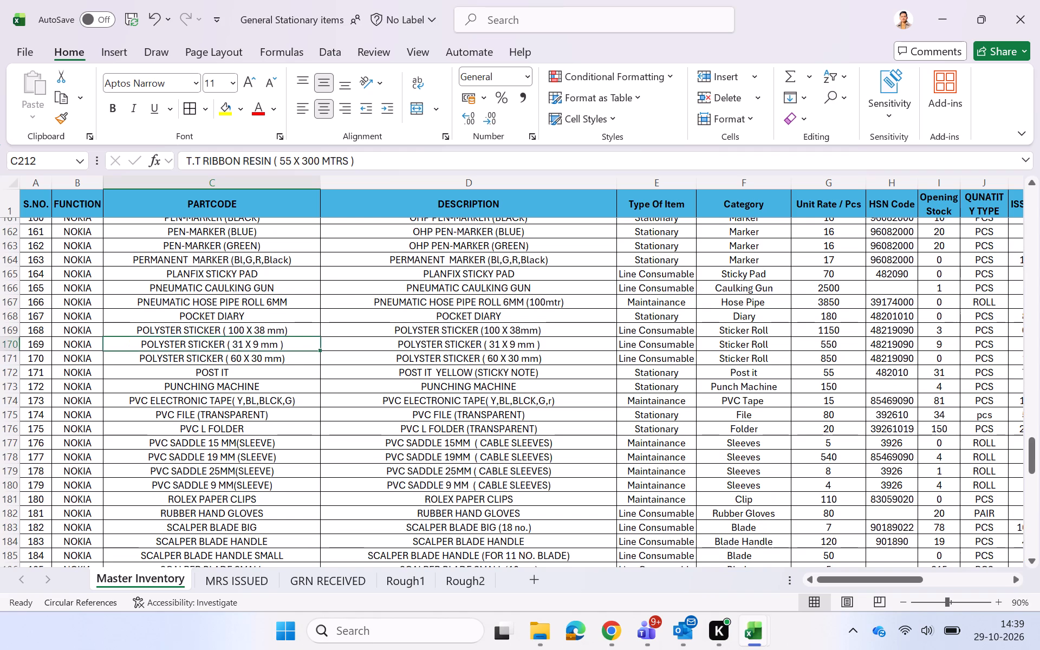
{"action": "scroll", "coordinate": [265, 345], "scroll_direction": "up", "scroll_amount": 2}
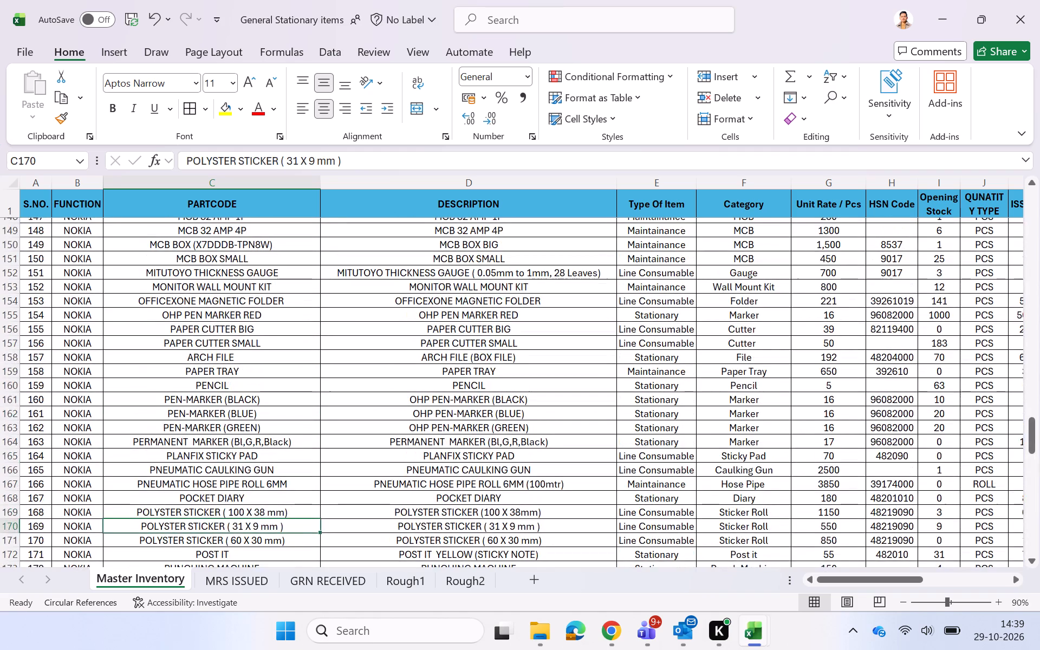
{"action": "scroll", "coordinate": [265, 345], "scroll_direction": "up", "scroll_amount": 1}
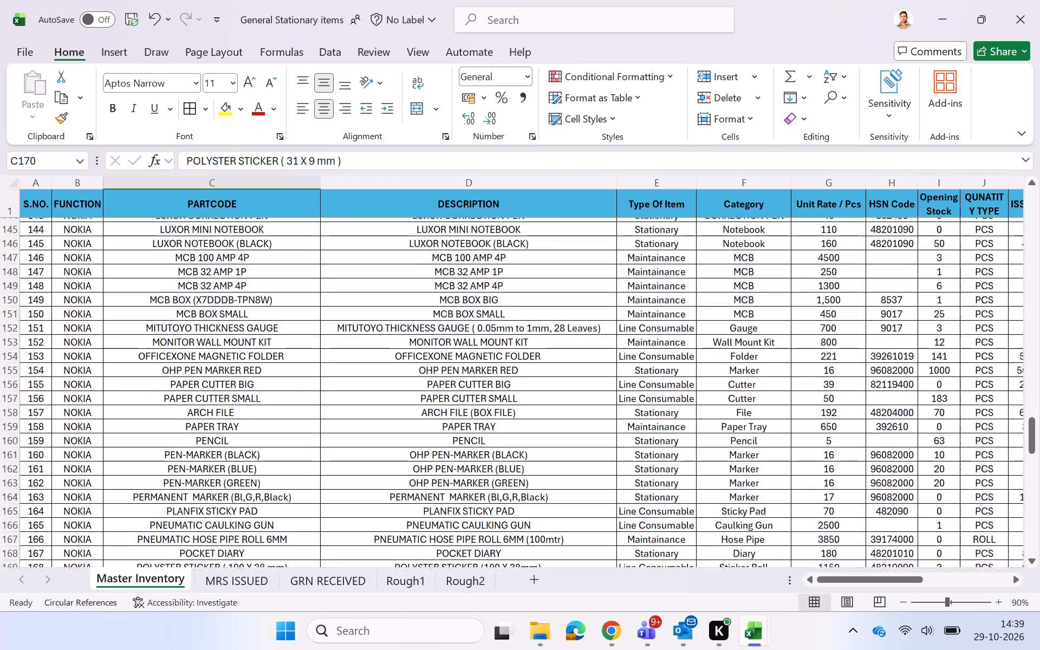
{"action": "scroll", "coordinate": [265, 345], "scroll_direction": "up", "scroll_amount": 2}
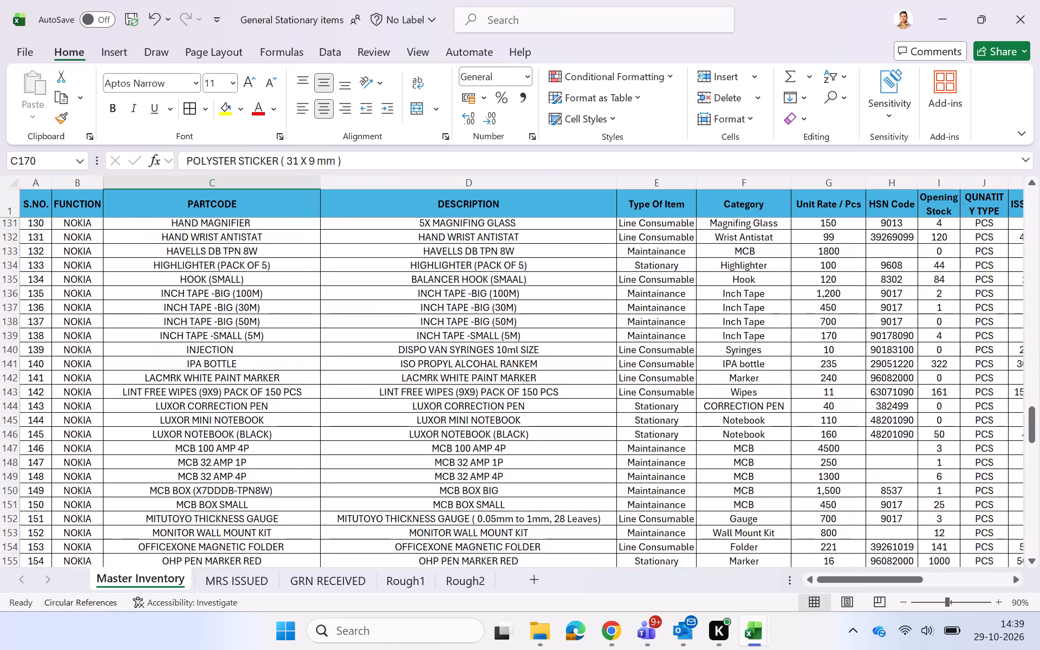
{"action": "scroll", "coordinate": [265, 353], "scroll_direction": "up", "scroll_amount": 1}
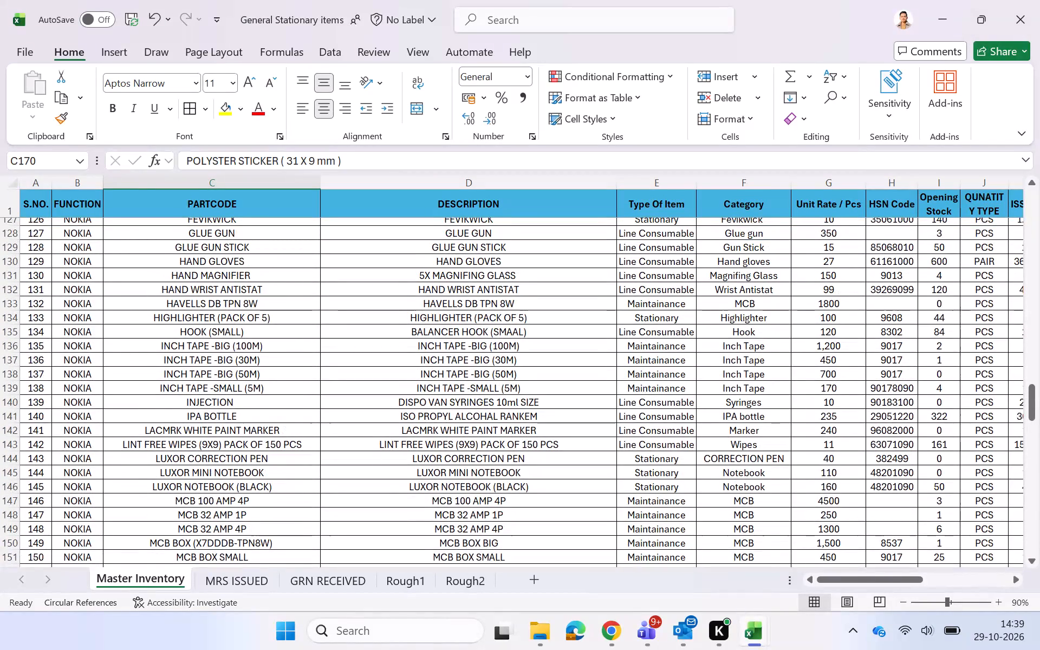
Find ESD POLY BAG A4 in the Master Inventory sheet and check its issued, received and balance stock.
{"action": "scroll", "coordinate": [265, 353], "scroll_direction": "up", "scroll_amount": 1}
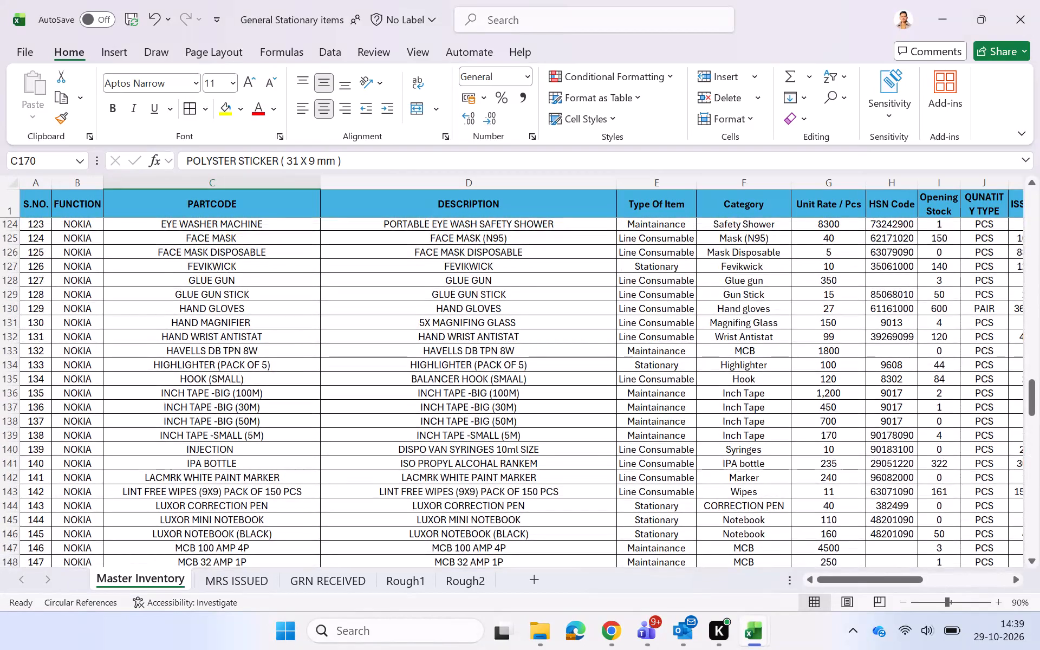
{"action": "scroll", "coordinate": [265, 353], "scroll_direction": "up", "scroll_amount": 3}
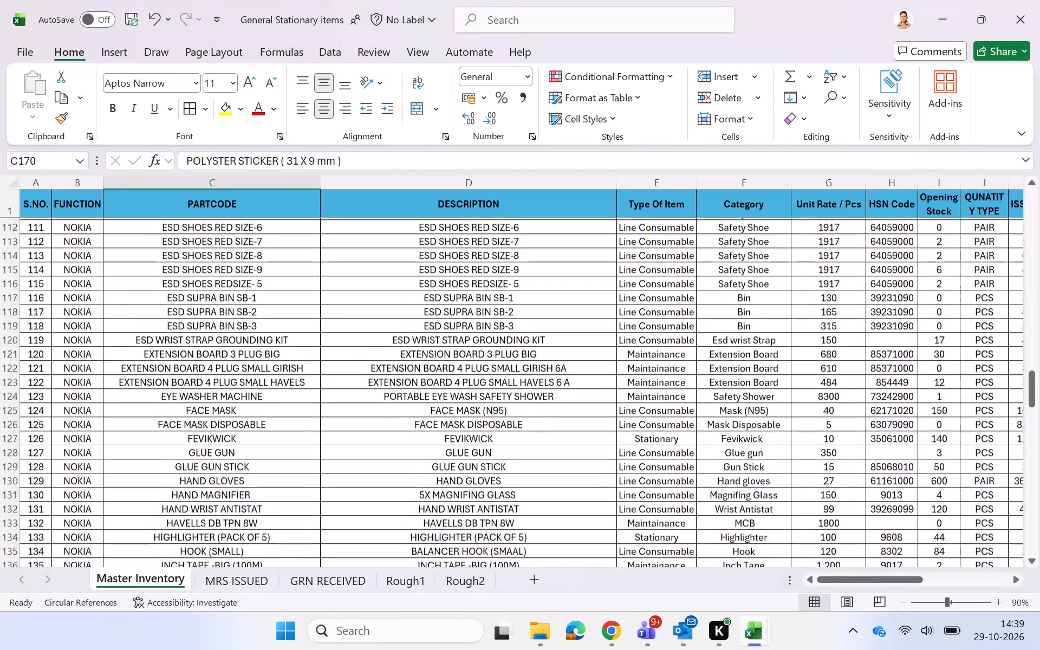
{"action": "scroll", "coordinate": [265, 353], "scroll_direction": "up", "scroll_amount": 3}
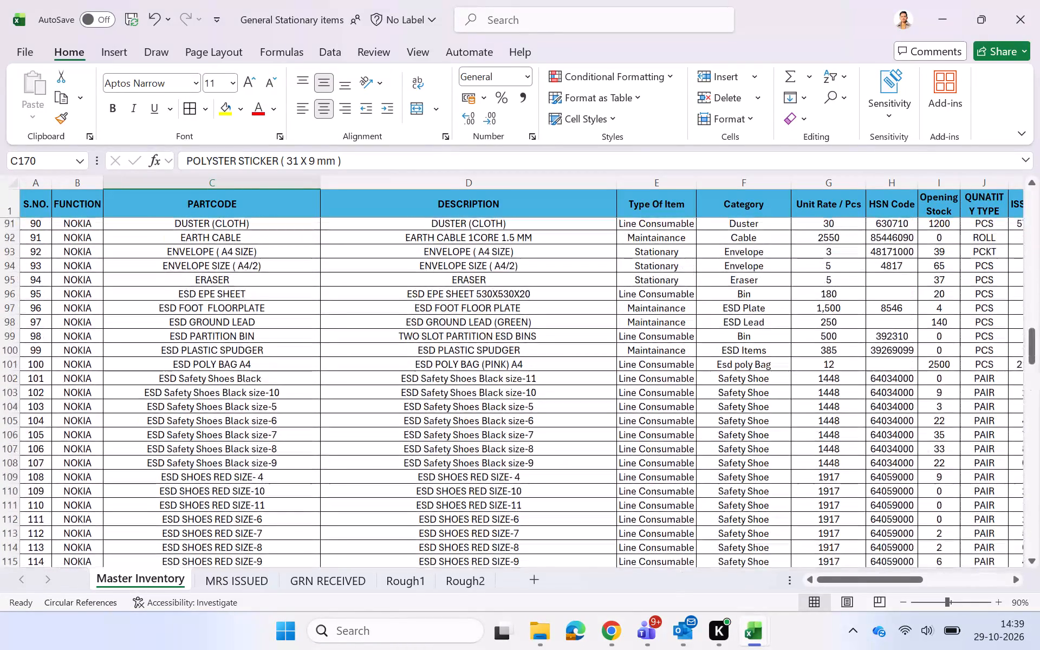
{"action": "left_click", "coordinate": [271, 358]}
{"action": "key", "text": "Right"}
{"action": "key", "text": "Right"}
{"action": "key", "text": "Right"}
{"action": "key", "text": "Right"}
{"action": "key", "text": "Right"}
{"action": "key", "text": "Right"}
{"action": "key", "text": "Right"}
{"action": "key", "text": "Right"}
{"action": "key", "text": "Right"}
{"action": "key", "text": "Right"}
{"action": "key", "text": "Right"}
{"action": "key", "text": "Right"}
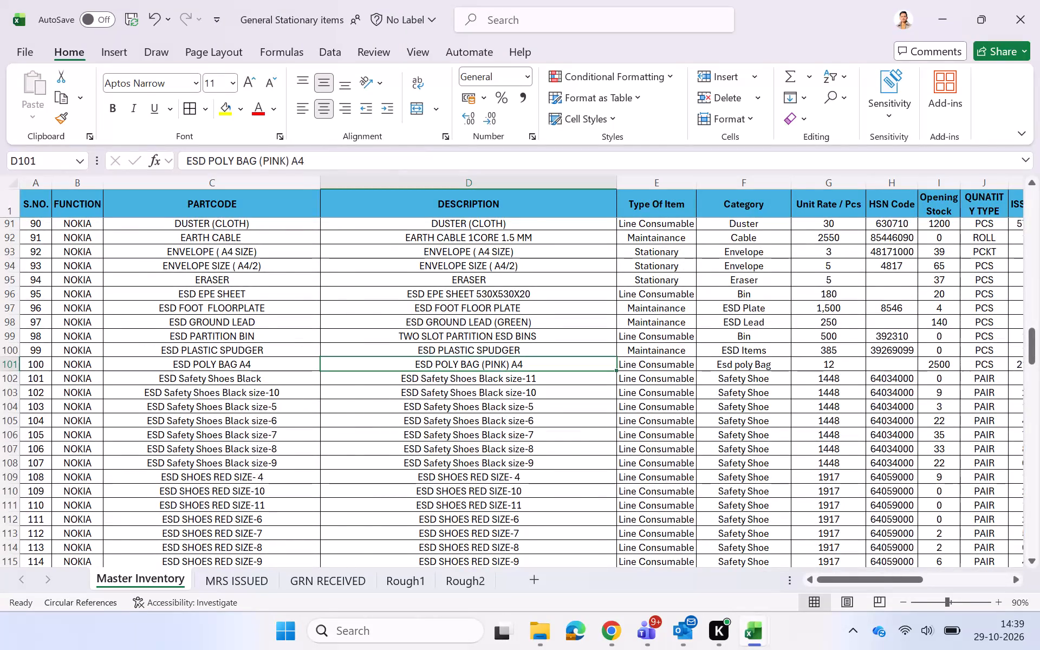
{"action": "key", "text": "Left"}
{"action": "key", "text": "Left"}
{"action": "key", "text": "Left"}
{"action": "key", "text": "Left"}
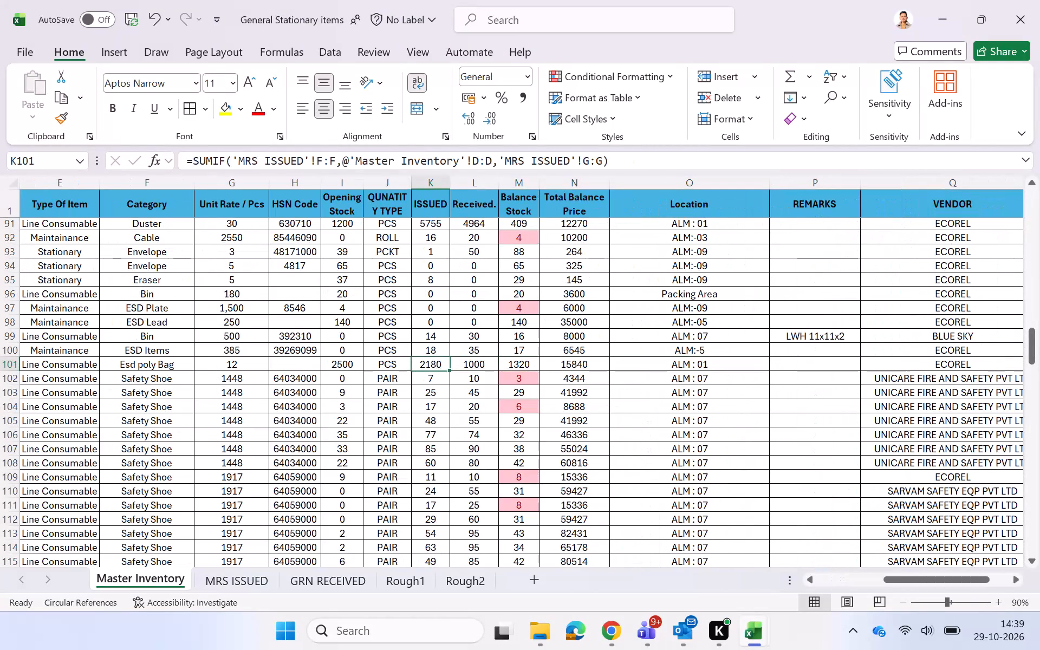
Trace the ESD POLY BAG A4 row in the Master Inventory sheet back to its part code and description.
{"action": "key", "text": "Left"}
{"action": "key", "text": "Left"}
{"action": "key", "text": "Left"}
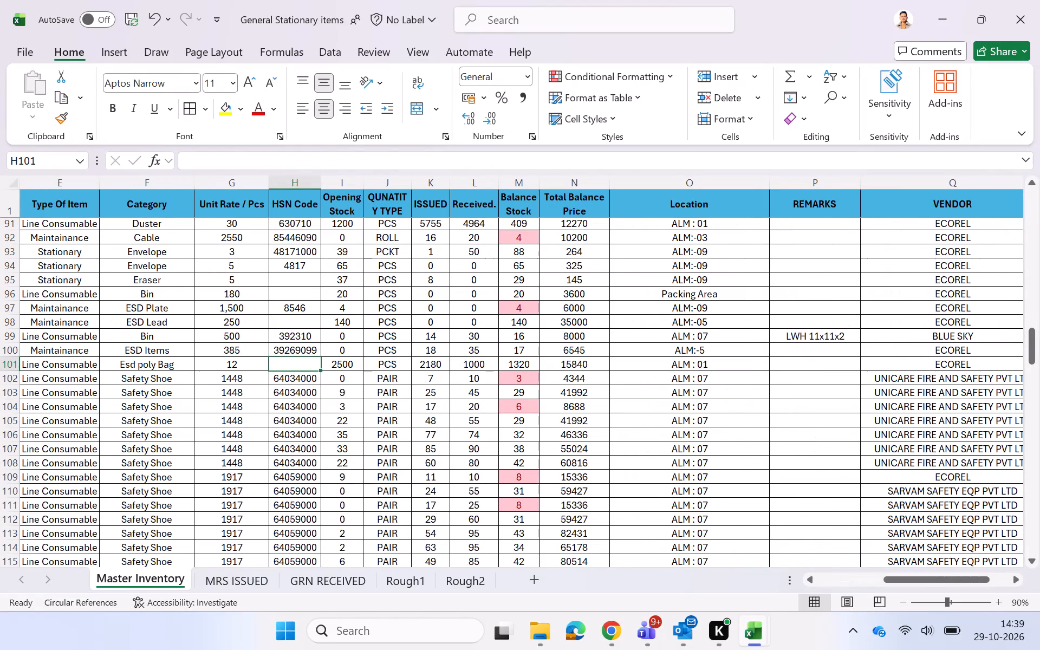
{"action": "key", "text": "Left"}
{"action": "key", "text": "Left"}
{"action": "key", "text": "Left"}
{"action": "key", "text": "Left"}
{"action": "key", "text": "Left"}
{"action": "key", "text": "Left"}
{"action": "key", "text": "Left"}
{"action": "key", "text": "Left"}
{"action": "key", "text": "Left"}
{"action": "key", "text": "Left"}
{"action": "key", "text": "Left"}
{"action": "key", "text": "Left"}
{"action": "key", "text": "Left"}
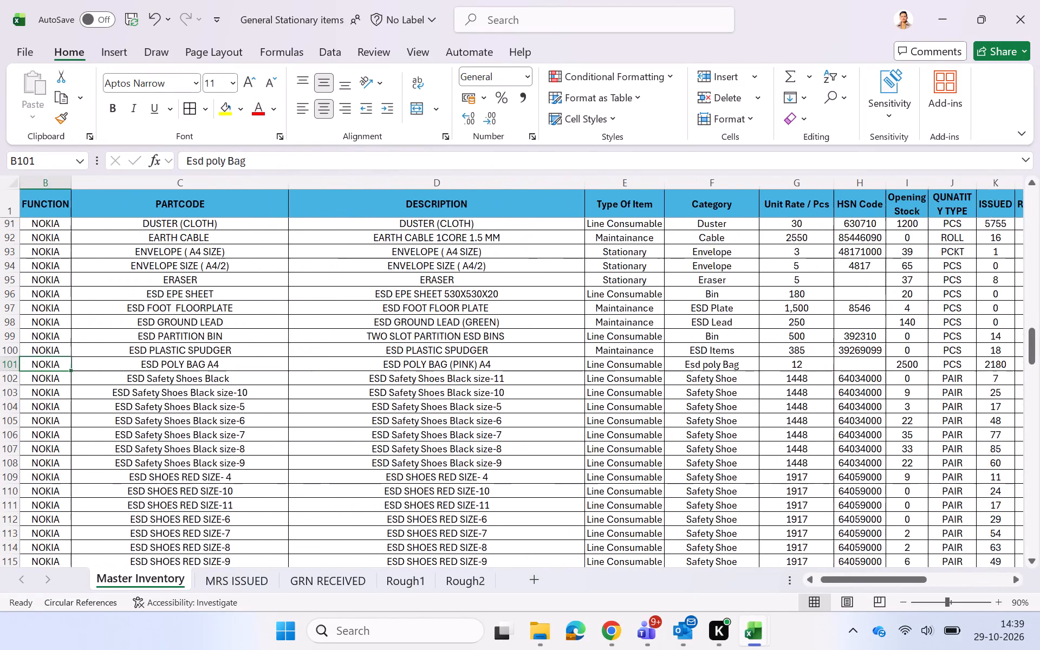
{"action": "key", "text": "Right"}
{"action": "key", "text": "Right"}
{"action": "key", "text": "Right"}
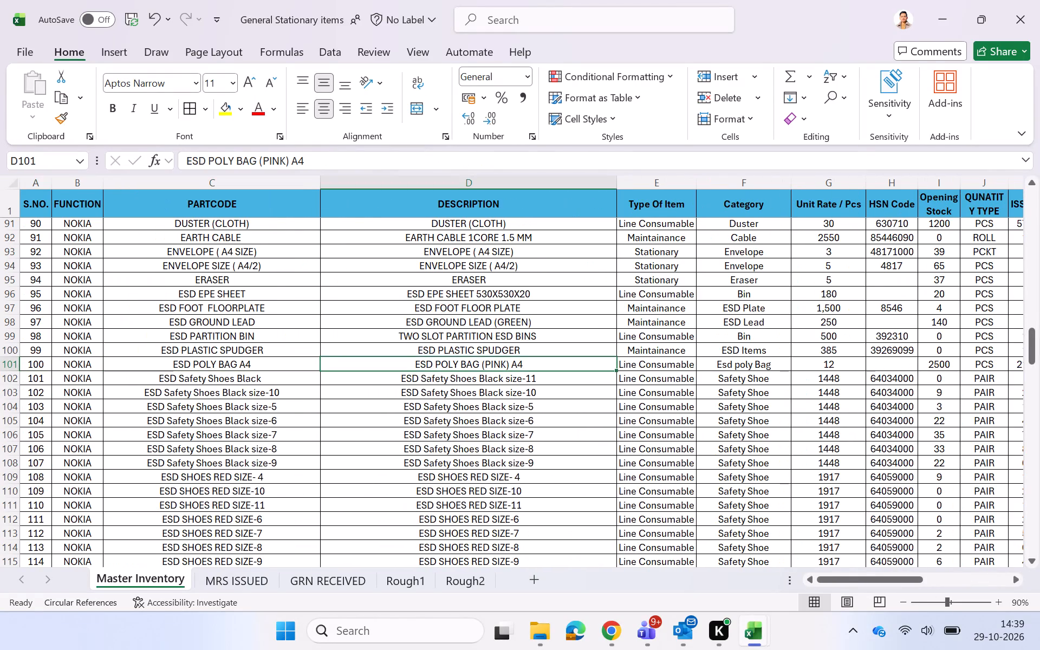
{"action": "scroll", "coordinate": [237, 354], "scroll_direction": "left", "scroll_amount": 1}
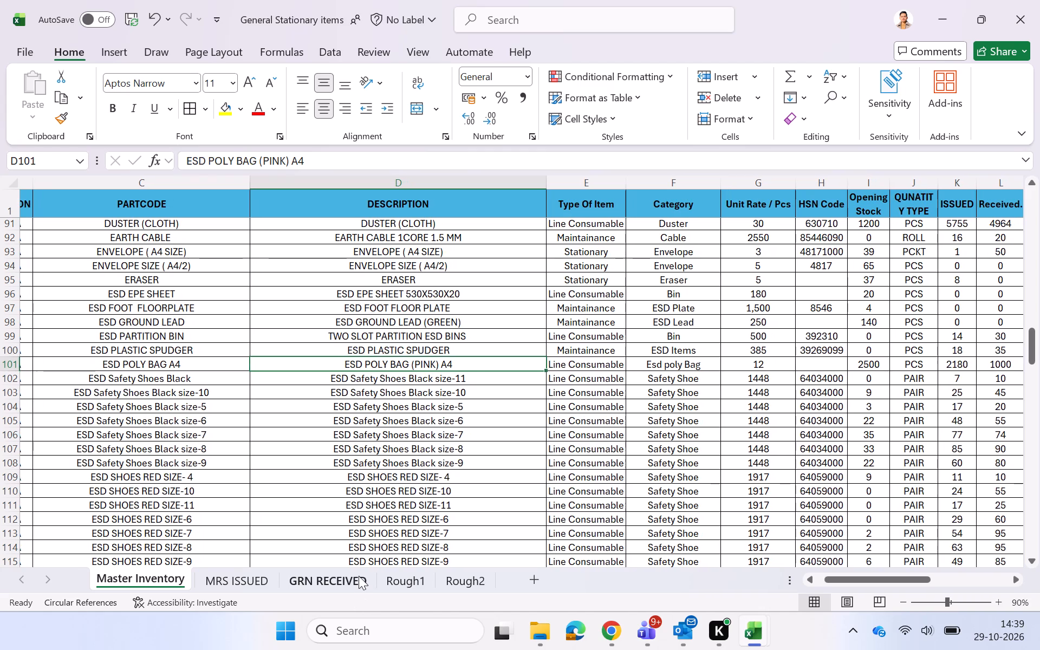
Find the ESD POLY BAG A4 receipt entry in the GRN RECEIVED sheet.
{"action": "left_click", "coordinate": [359, 576]}
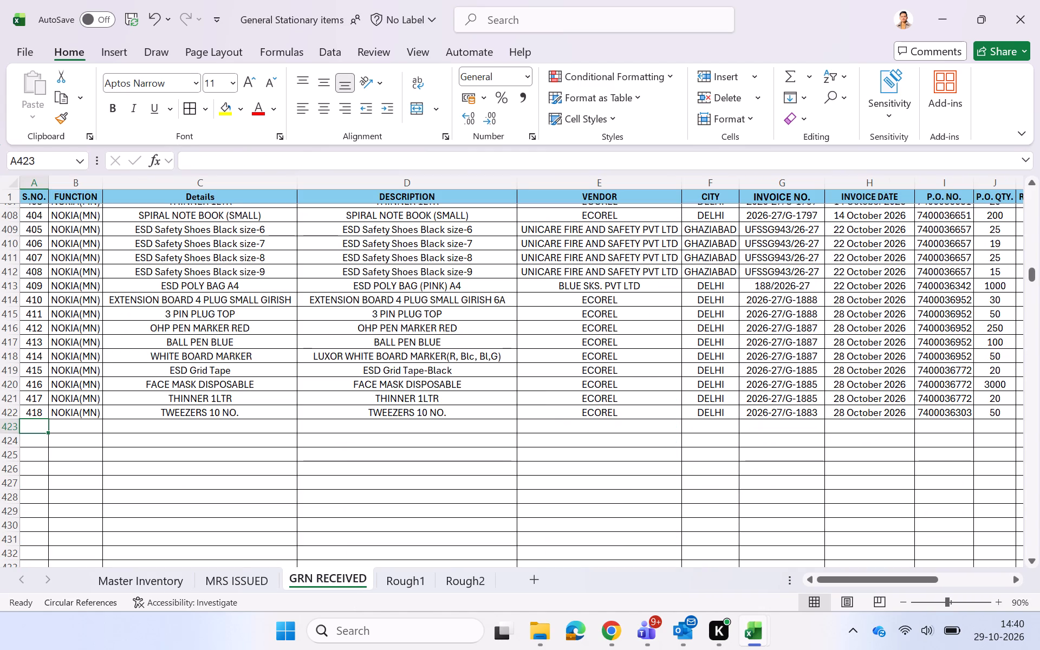
{"action": "left_click", "coordinate": [271, 289]}
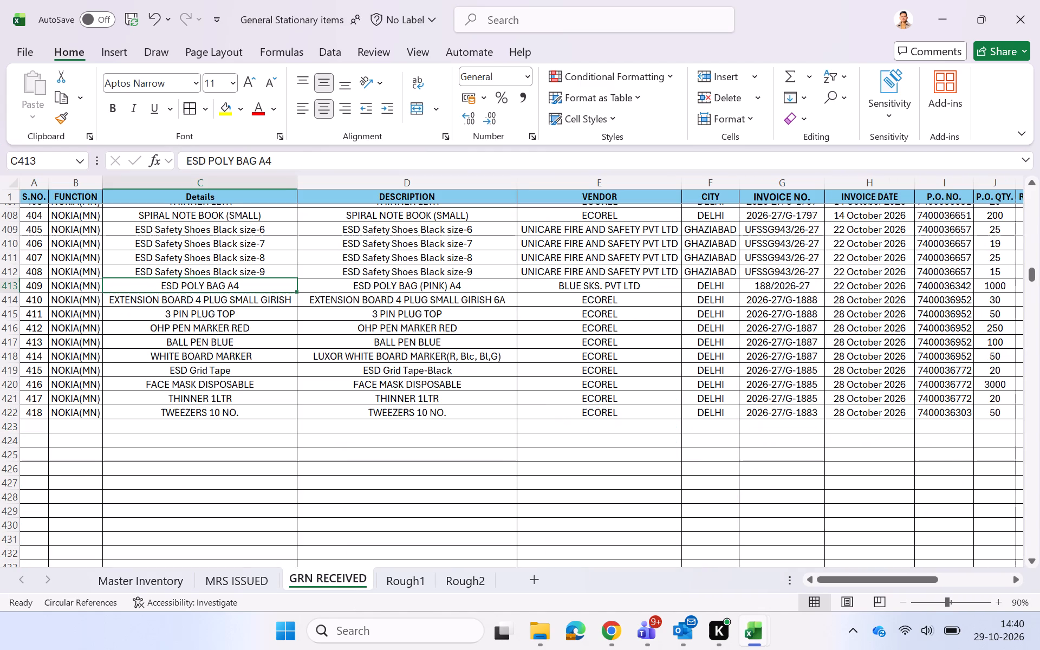
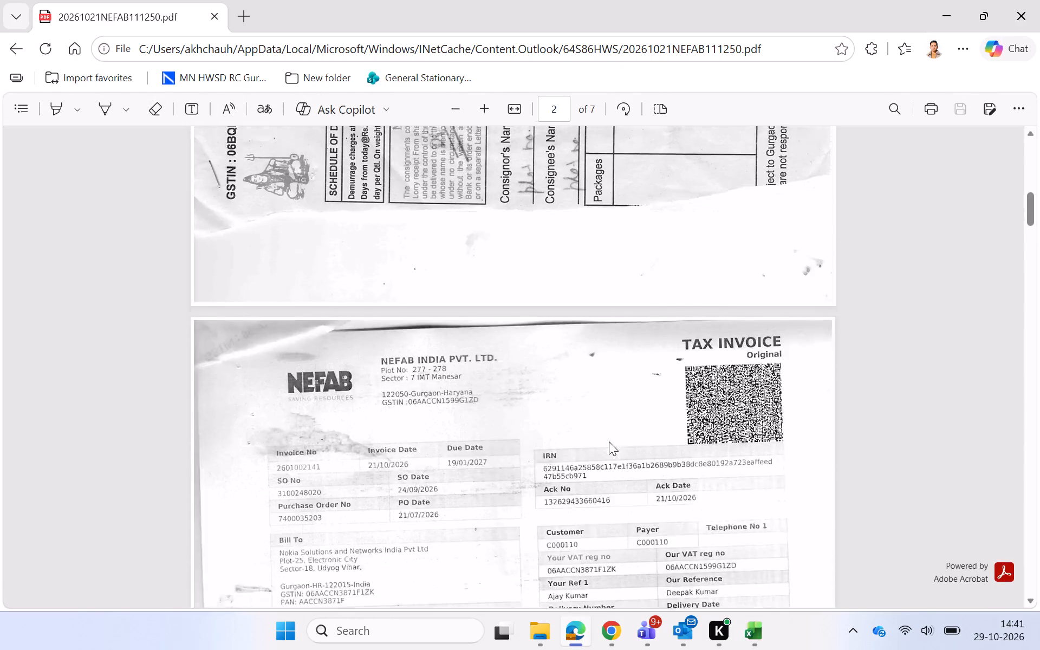
Read through the scanned NEFAB tax invoices in 20261021NEFAB111250.pdf from page 2 to page 5, examining the item and quantity lines.
{"action": "scroll", "coordinate": [609, 441], "scroll_direction": "down", "scroll_amount": 3}
{"action": "scroll", "coordinate": [609, 441], "scroll_direction": "up", "scroll_amount": 1}
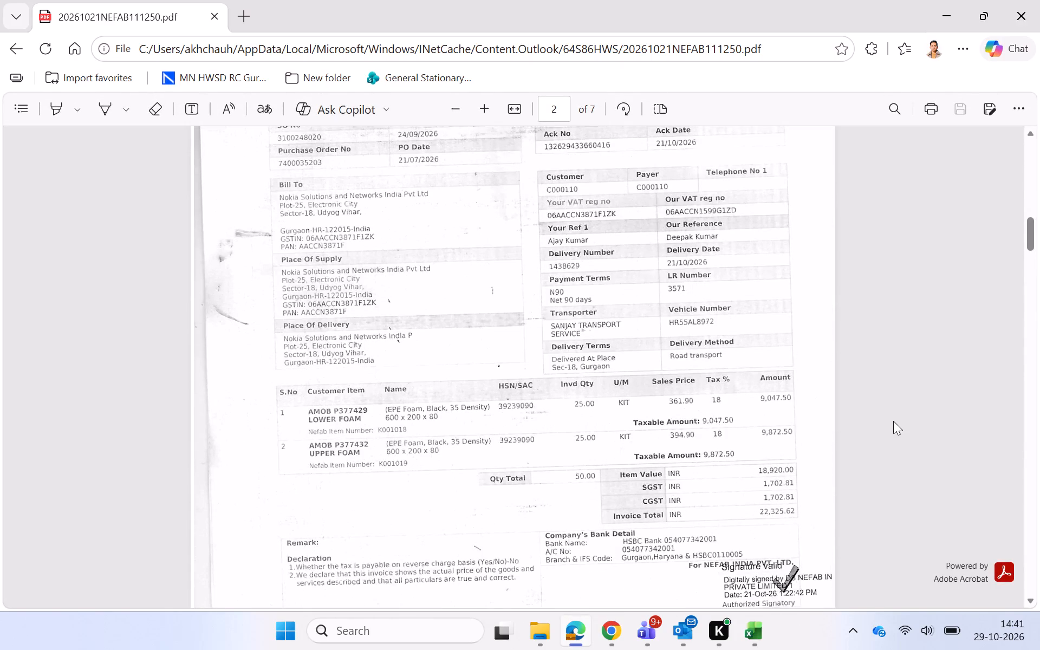
{"action": "scroll", "coordinate": [893, 421], "scroll_direction": "down", "scroll_amount": 1}
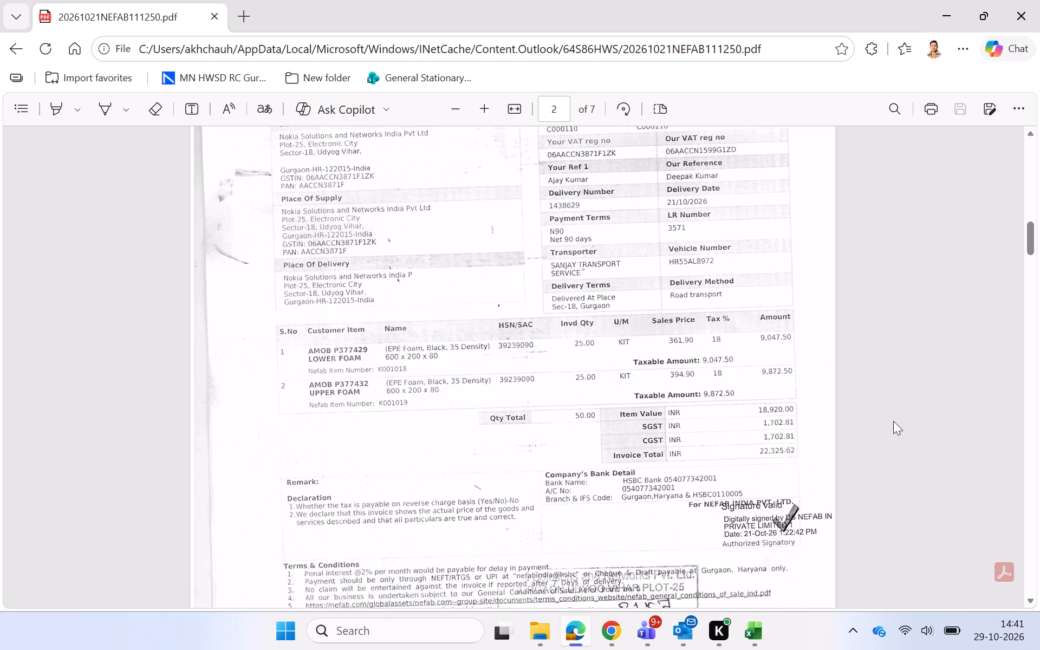
{"action": "scroll", "coordinate": [893, 421], "scroll_direction": "down", "scroll_amount": 5}
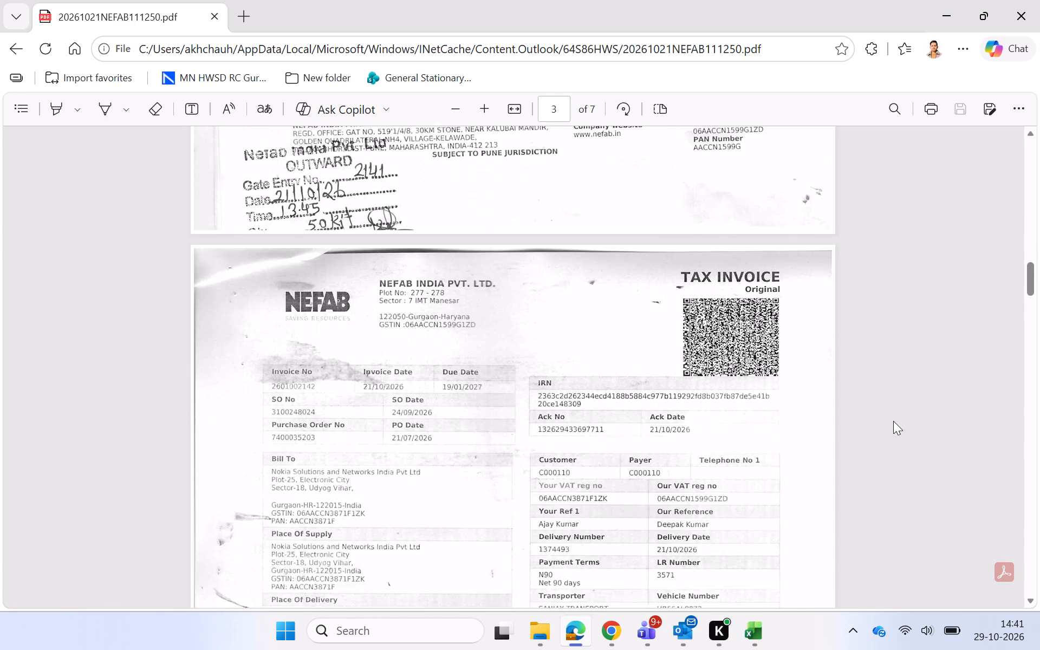
{"action": "scroll", "coordinate": [893, 421], "scroll_direction": "down", "scroll_amount": 4}
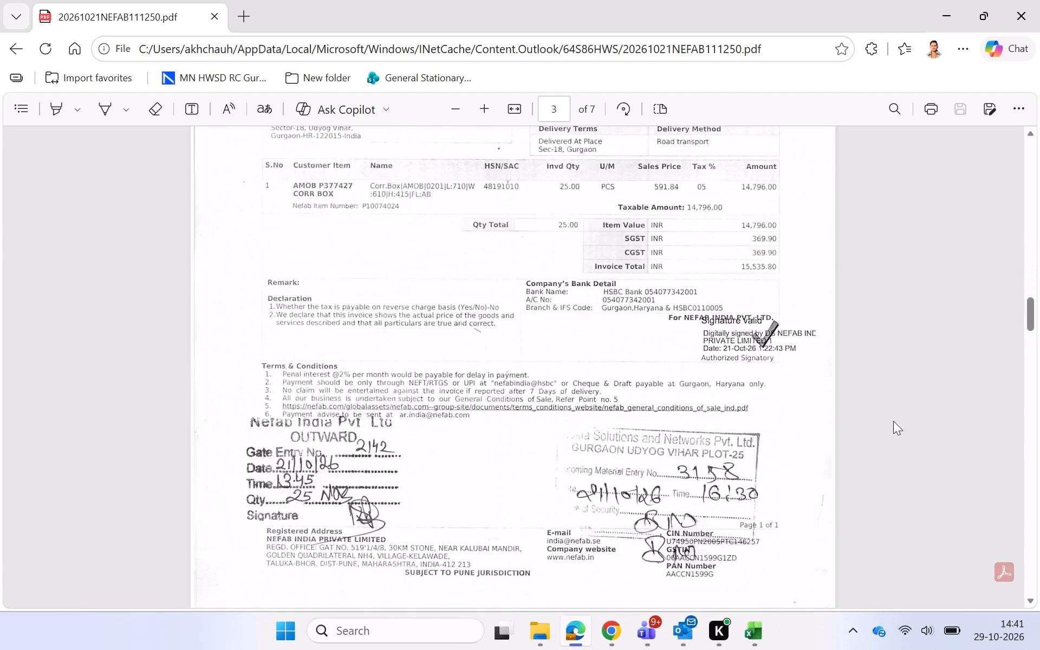
{"action": "scroll", "coordinate": [893, 421], "scroll_direction": "down", "scroll_amount": 5}
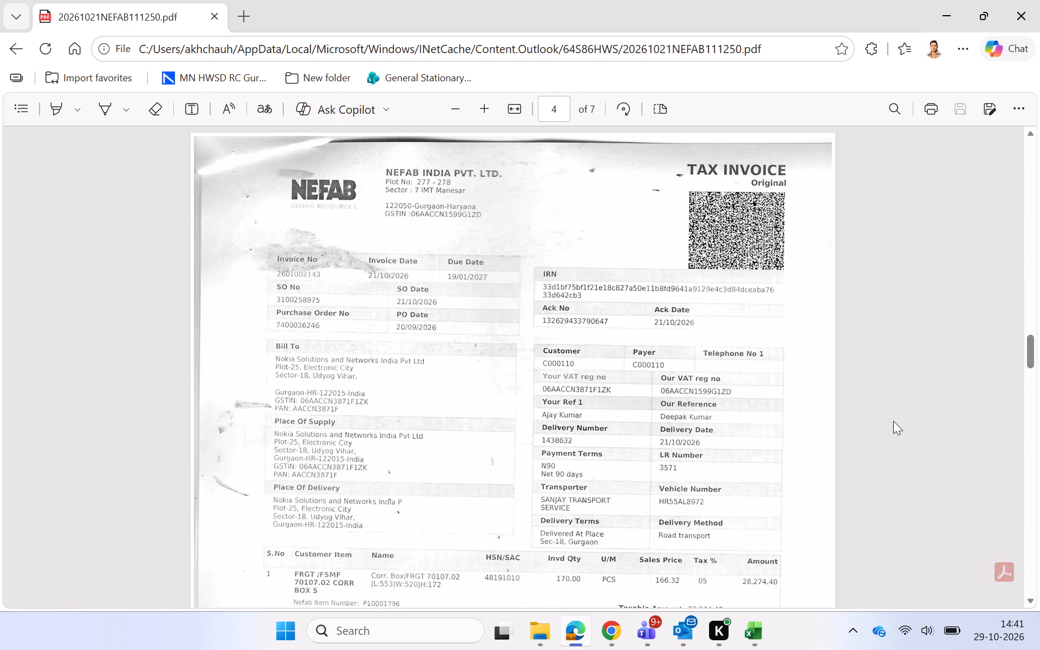
{"action": "scroll", "coordinate": [893, 421], "scroll_direction": "down", "scroll_amount": 7}
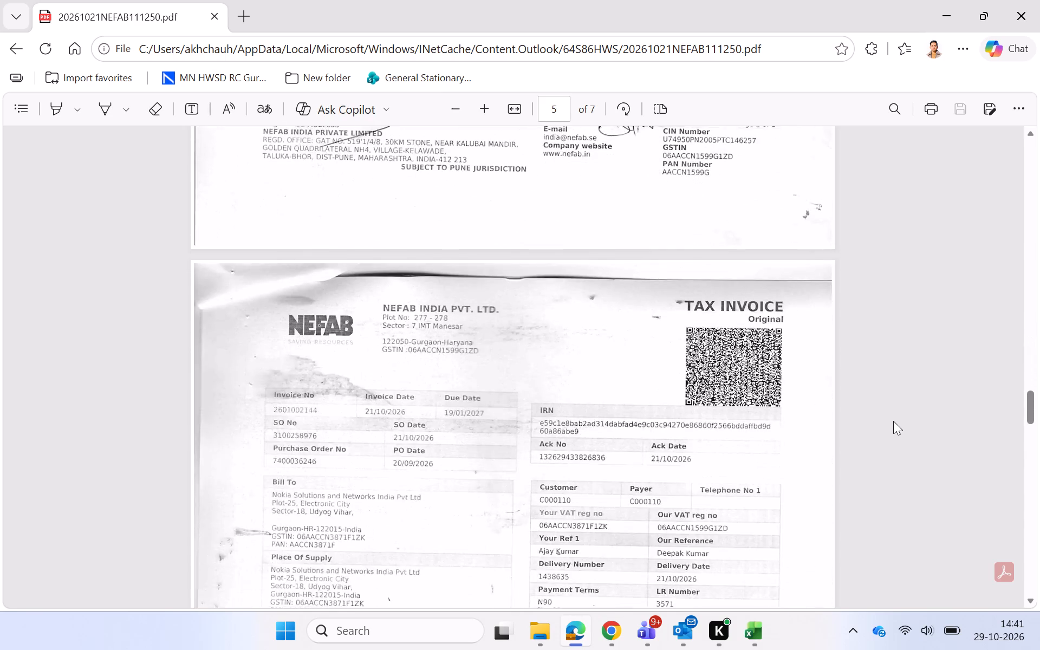
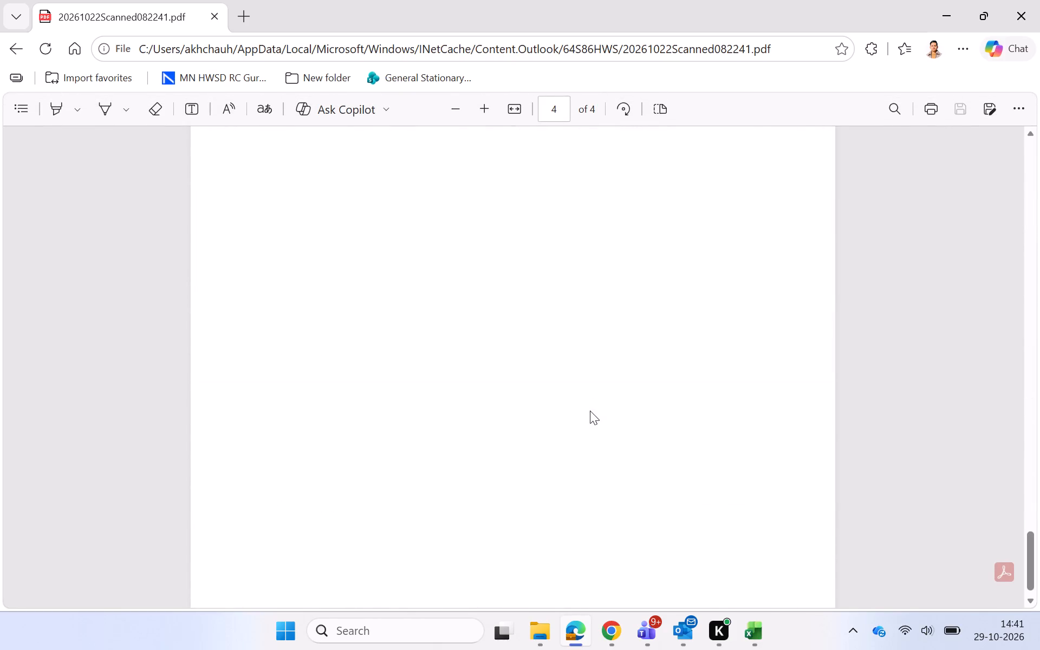
Review the scanned Nokia invoice PDF from page 4 back to page 1, examining the transport details, tax invoice pages and Safexpress waybill.
{"action": "scroll", "coordinate": [815, 382], "scroll_direction": "up", "scroll_amount": 3}
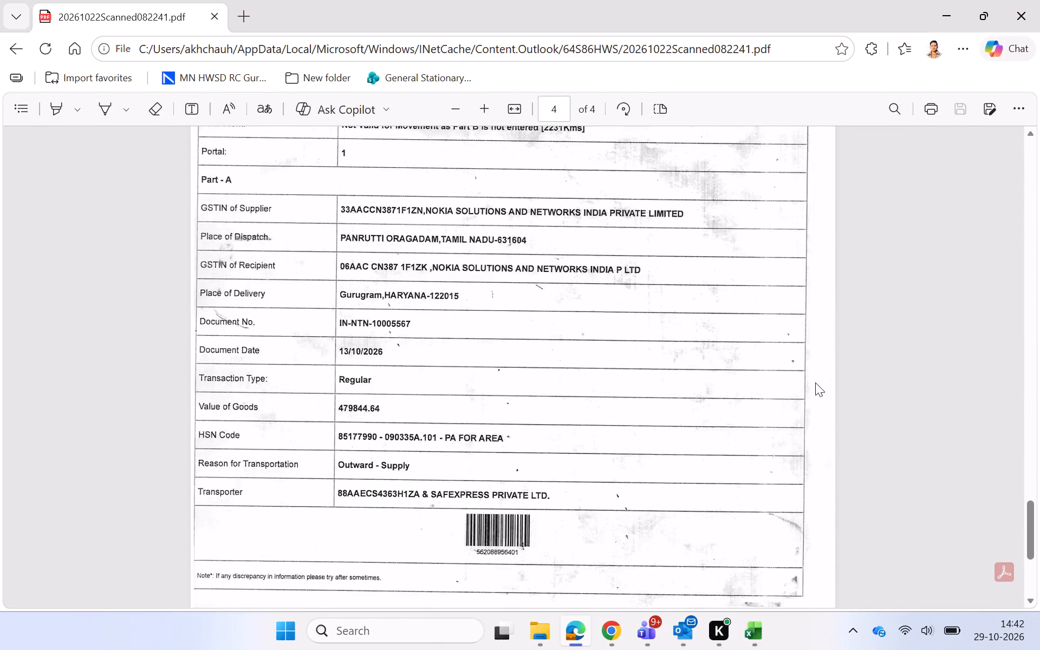
{"action": "scroll", "coordinate": [815, 382], "scroll_direction": "up", "scroll_amount": 5}
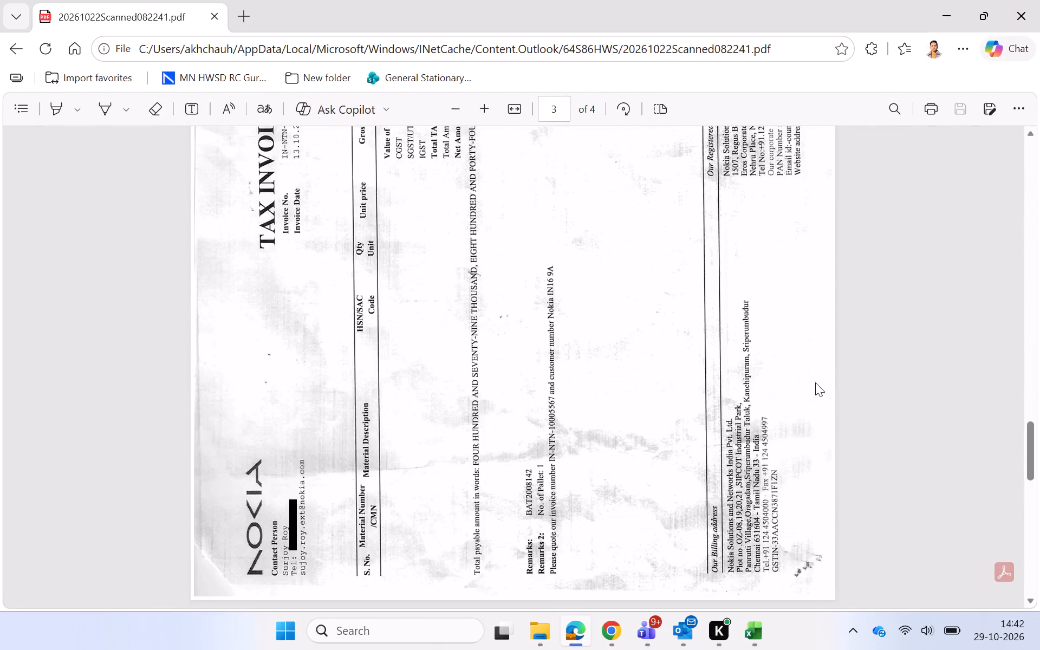
{"action": "scroll", "coordinate": [815, 382], "scroll_direction": "up", "scroll_amount": 6}
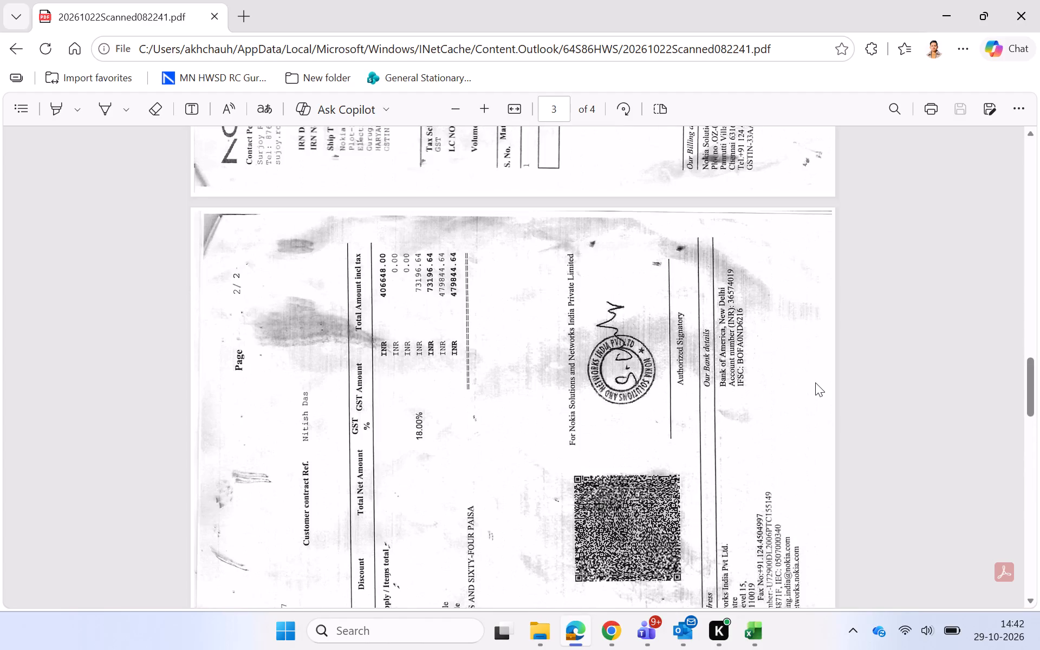
{"action": "scroll", "coordinate": [815, 382], "scroll_direction": "down", "scroll_amount": 2}
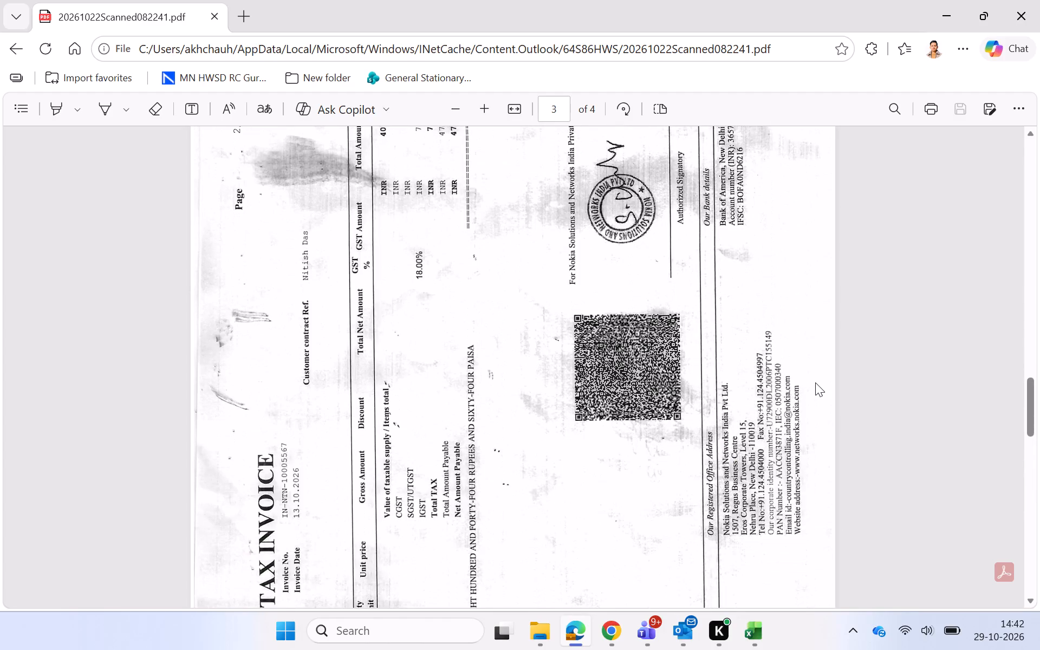
{"action": "scroll", "coordinate": [815, 382], "scroll_direction": "up", "scroll_amount": 5}
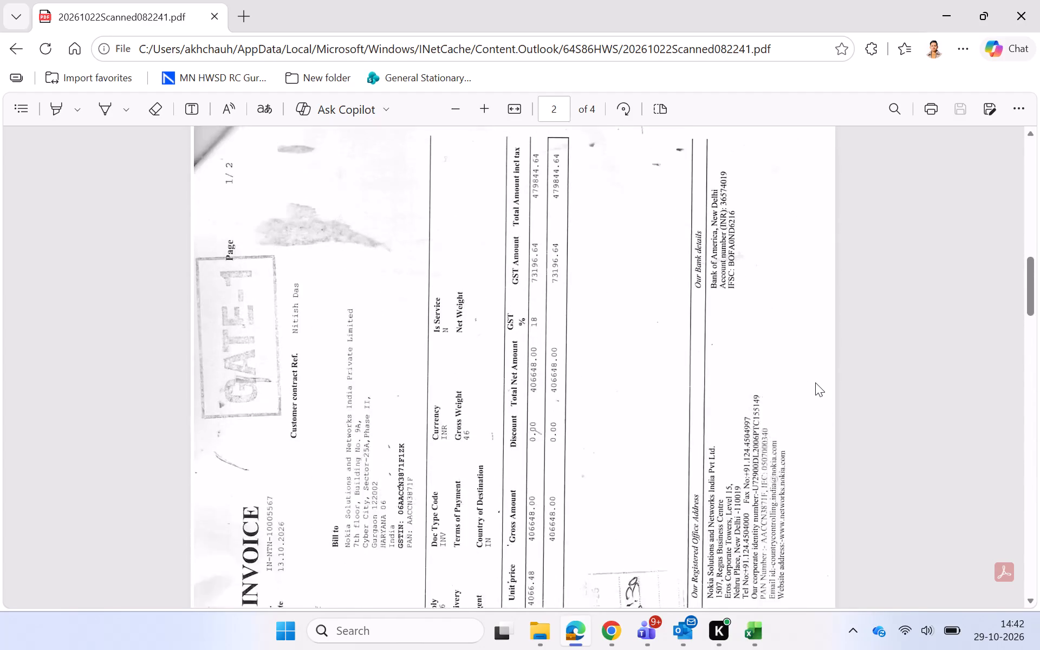
{"action": "scroll", "coordinate": [815, 382], "scroll_direction": "up", "scroll_amount": 1}
{"action": "scroll", "coordinate": [815, 382], "scroll_direction": "down", "scroll_amount": 1}
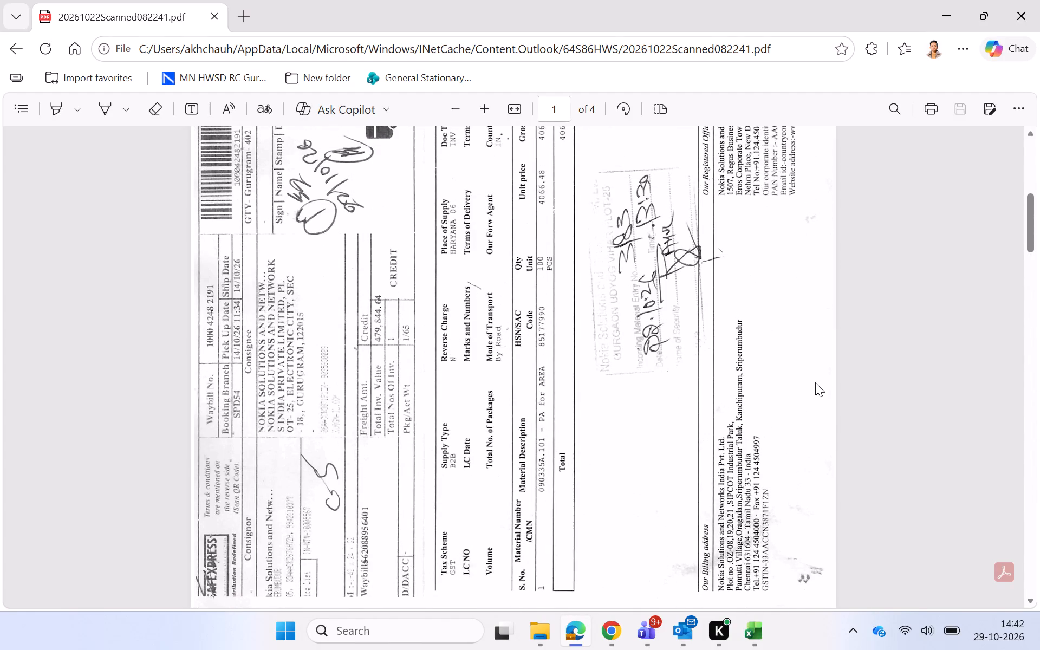
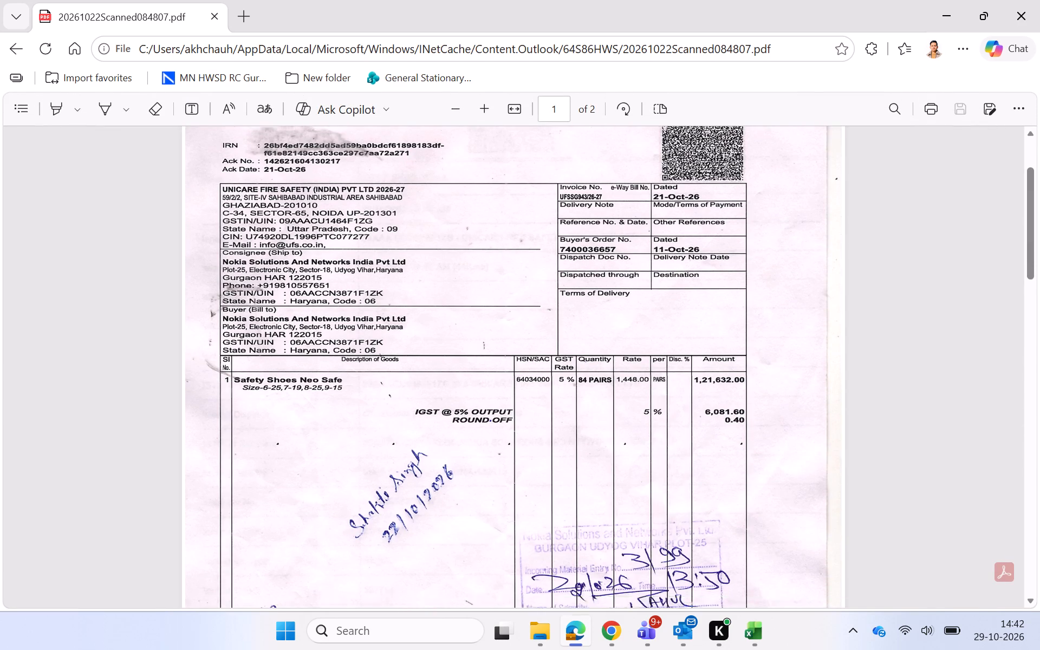
Look through the scanned Unicare Fire Safety invoice for safety shoes, continuing to the e-way bill details on page 2.
{"action": "scroll", "coordinate": [733, 433], "scroll_direction": "down", "scroll_amount": 10}
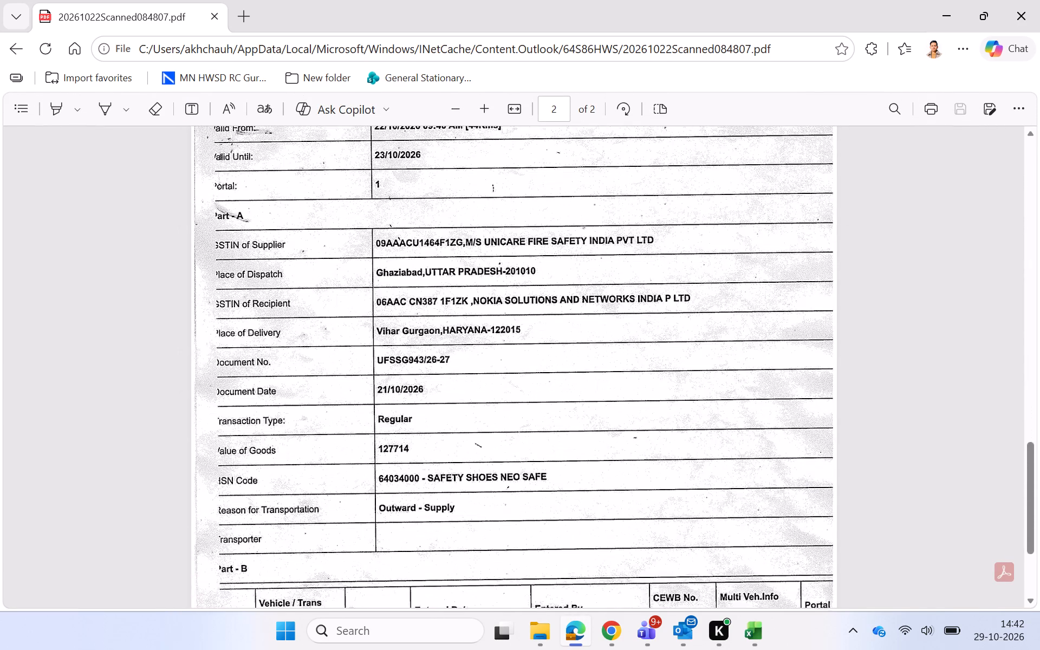
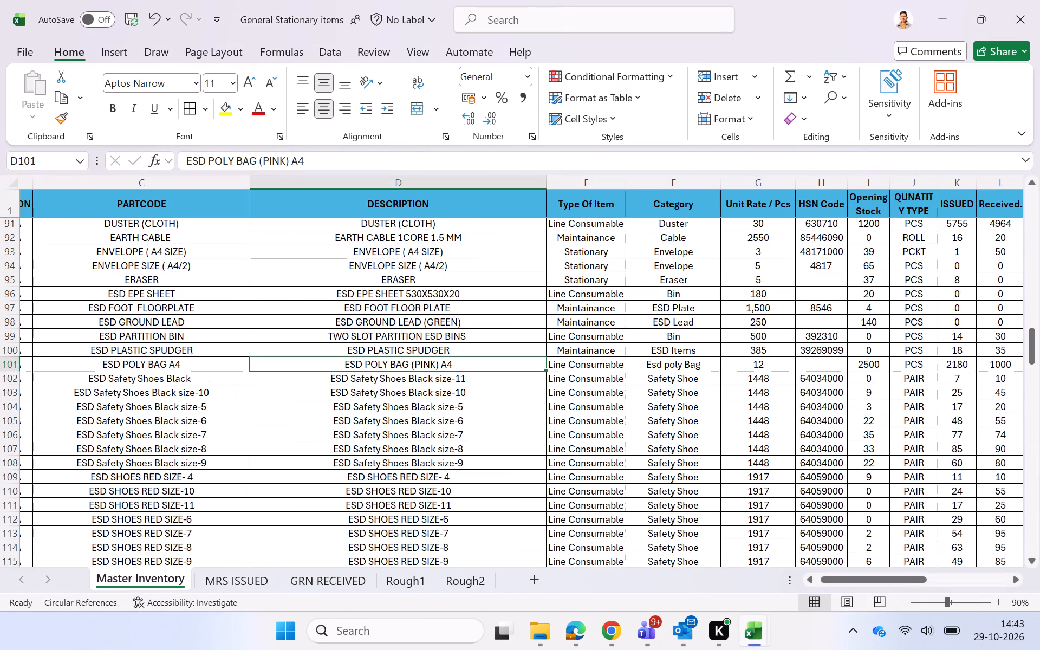
Enter HSN code 39239090 for ESD POLY BAG A4 in Master Inventory, taking it from the static shield bags invoice PDF.
{"action": "key", "text": "Right"}
{"action": "key", "text": "Right"}
{"action": "key", "text": "Right"}
{"action": "key", "text": "Right"}
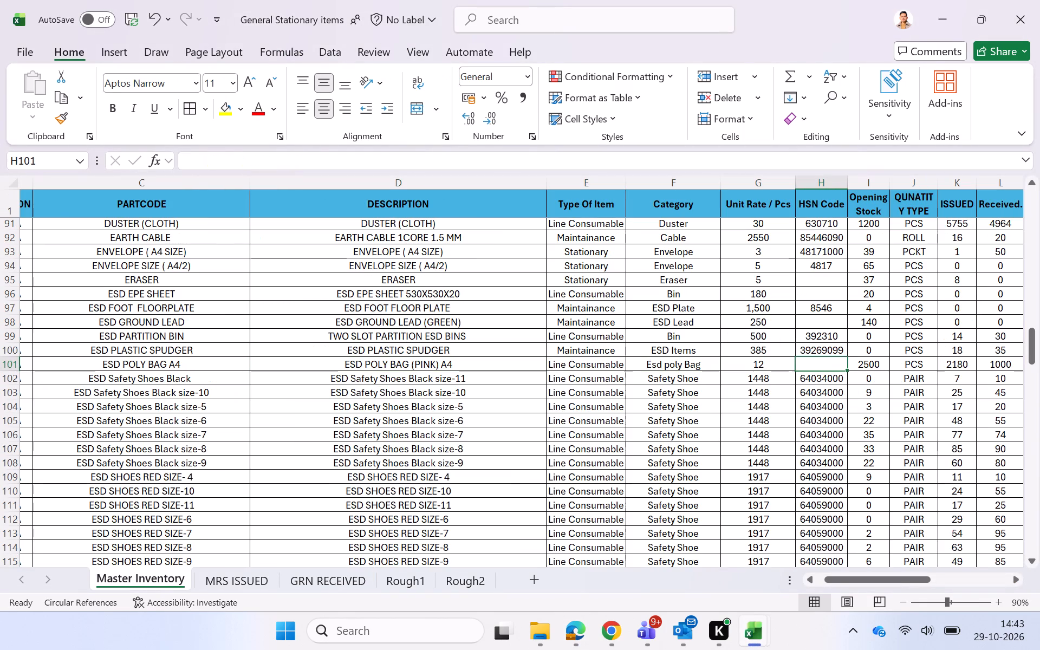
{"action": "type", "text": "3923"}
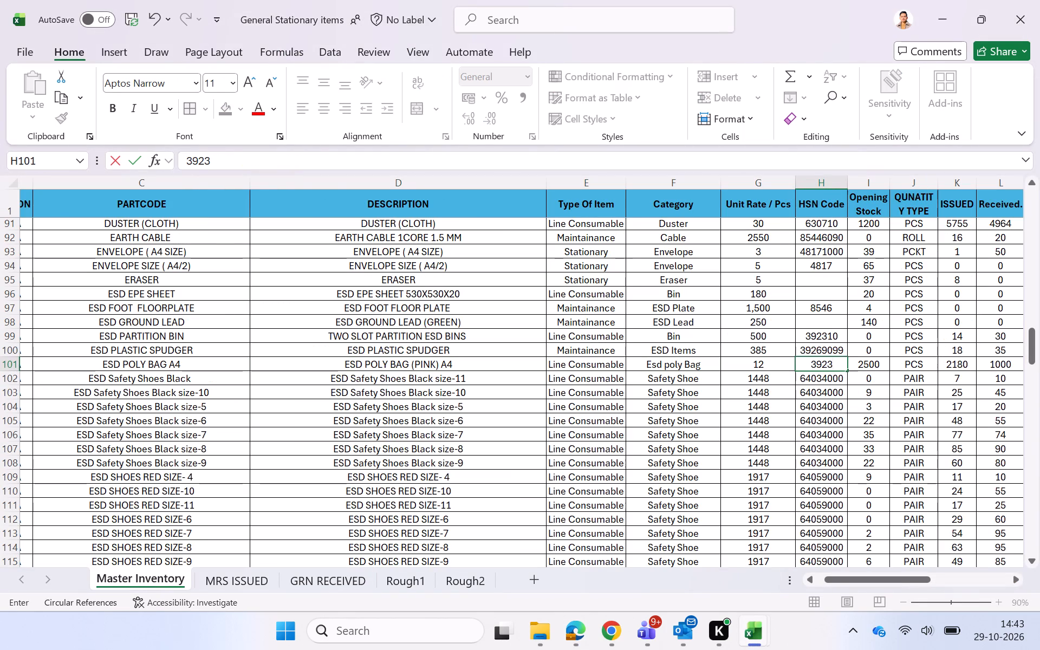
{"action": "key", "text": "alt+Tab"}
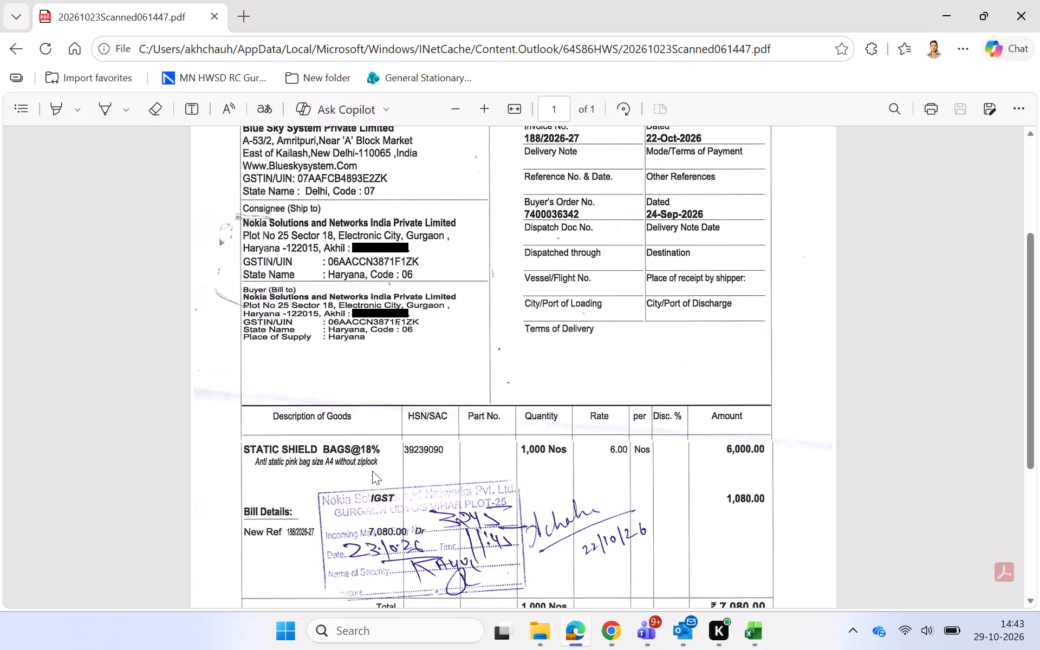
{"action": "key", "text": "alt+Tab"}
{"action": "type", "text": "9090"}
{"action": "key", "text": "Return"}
Check the unit rate of ESD POLY BAG A4 against the rate on the Blue Sky System invoice PDF.
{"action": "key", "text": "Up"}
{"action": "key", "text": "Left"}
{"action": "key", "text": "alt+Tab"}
Back in the General Stationary items workbook in Excel, set the unit rate of ESD POLY BAG A4 to 6.
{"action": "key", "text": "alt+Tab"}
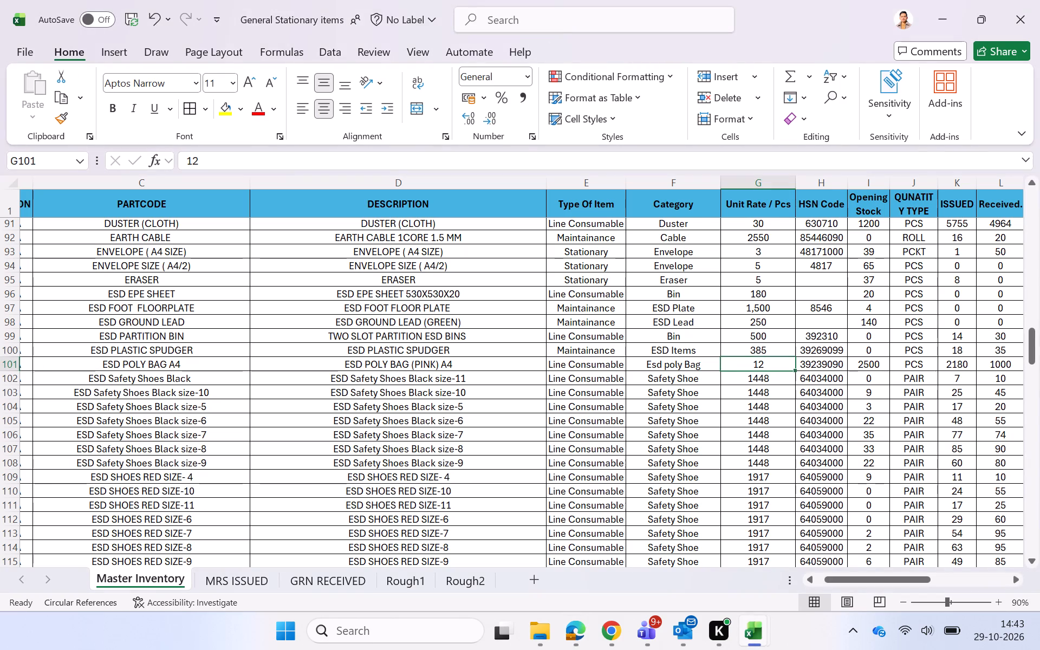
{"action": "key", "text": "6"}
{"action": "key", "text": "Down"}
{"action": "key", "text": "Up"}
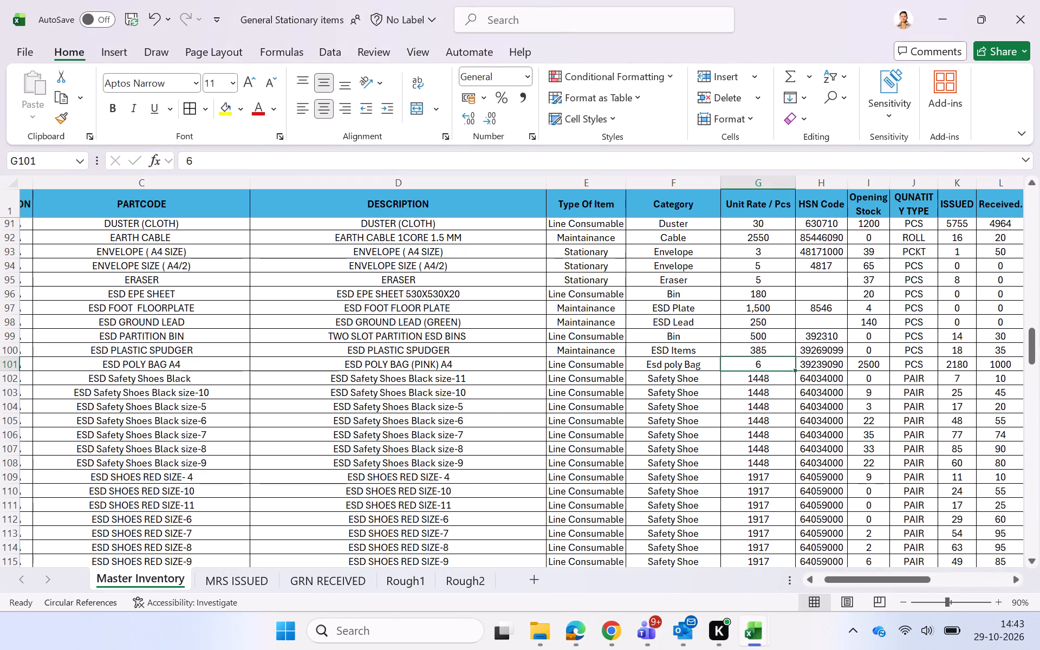
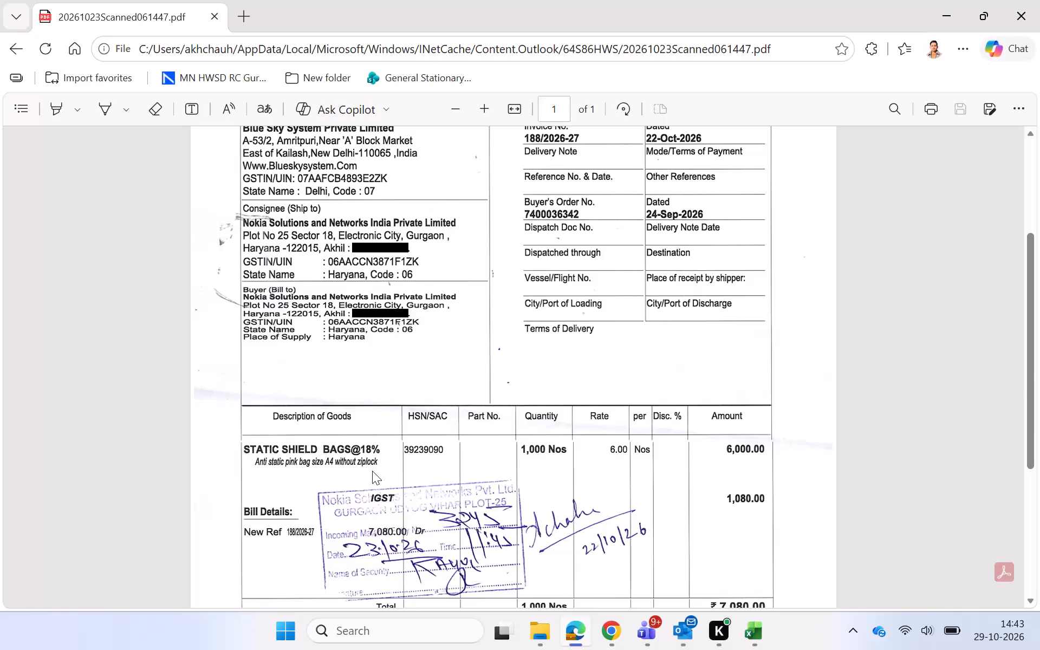
Switch to the General Stationary items workbook in Excel and review the ESD POLY BAG A4 row across the Master Inventory columns.
{"action": "key", "text": "alt+Tab"}
{"action": "key", "text": "Right"}
{"action": "key", "text": "Right"}
{"action": "key", "text": "Right"}
{"action": "key", "text": "Right"}
{"action": "key", "text": "Right"}
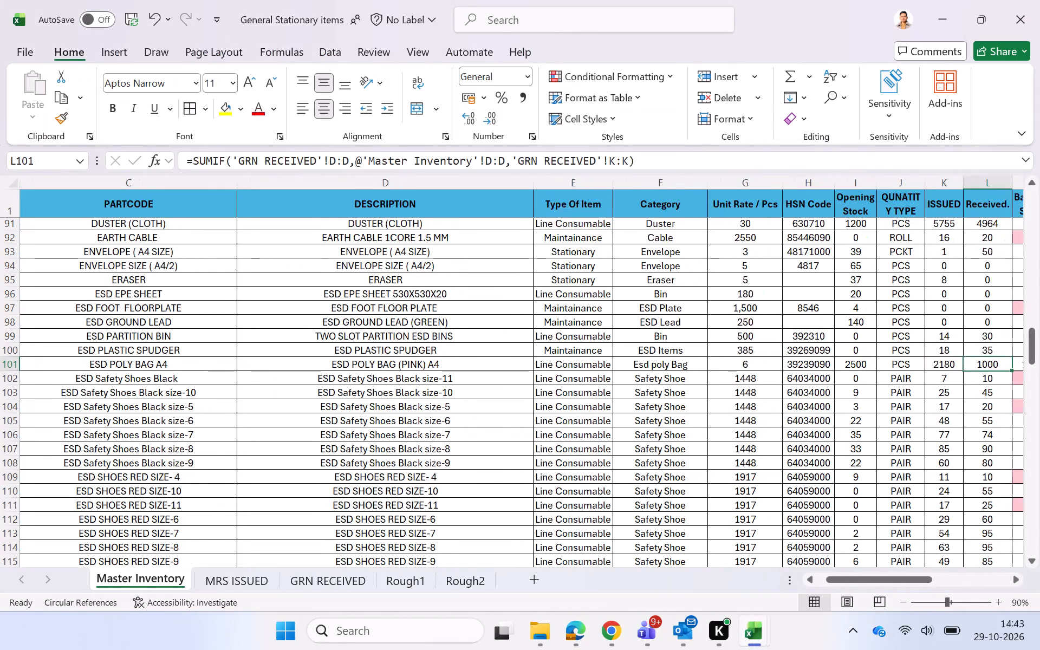
{"action": "key", "text": "Right"}
{"action": "key", "text": "Right"}
{"action": "key", "text": "Left"}
{"action": "key", "text": "Left"}
{"action": "key", "text": "Left"}
{"action": "key", "text": "Left"}
{"action": "key", "text": "Left"}
{"action": "key", "text": "Left"}
{"action": "key", "text": "Left"}
{"action": "key", "text": "Left"}
{"action": "key", "text": "Left"}
{"action": "key", "text": "Left"}
{"action": "key", "text": "Left"}
{"action": "key", "text": "Left"}
{"action": "key", "text": "Left"}
{"action": "key", "text": "Left"}
{"action": "key", "text": "Left"}
{"action": "key", "text": "Left"}
{"action": "key", "text": "Left"}
{"action": "key", "text": "Left"}
{"action": "key", "text": "Left"}
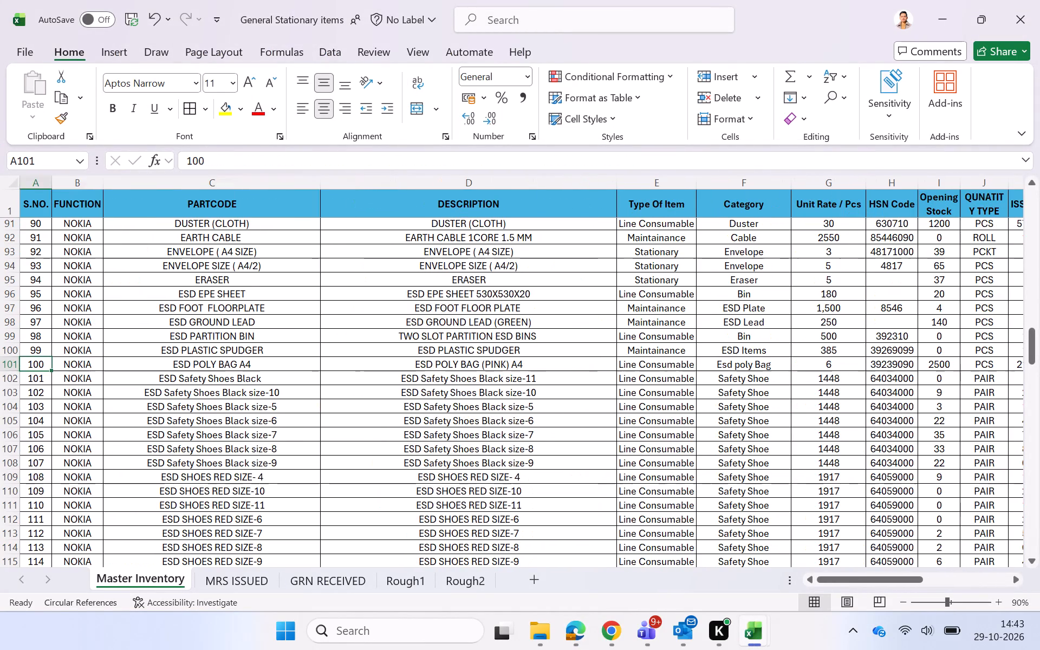
{"action": "key", "text": "Right"}
{"action": "key", "text": "Right"}
Save the General Stationary items workbook.
{"action": "key", "text": "ctrl+s"}
Switch to Edge and close the window with the scanned Blue Sky System invoice PDF.
{"action": "key", "text": "alt+Tab"}
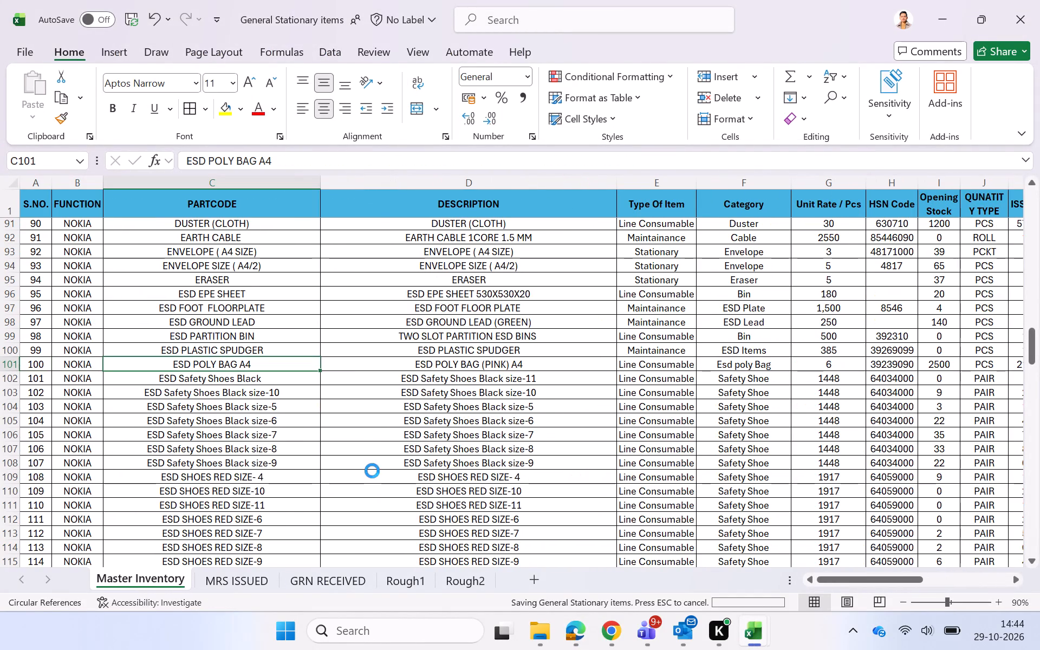
{"action": "left_click", "coordinate": [1039, 0]}
Open the sensitivity label choices for the General Stationary items workbook in Excel.
{"action": "left_click", "coordinate": [894, 99]}
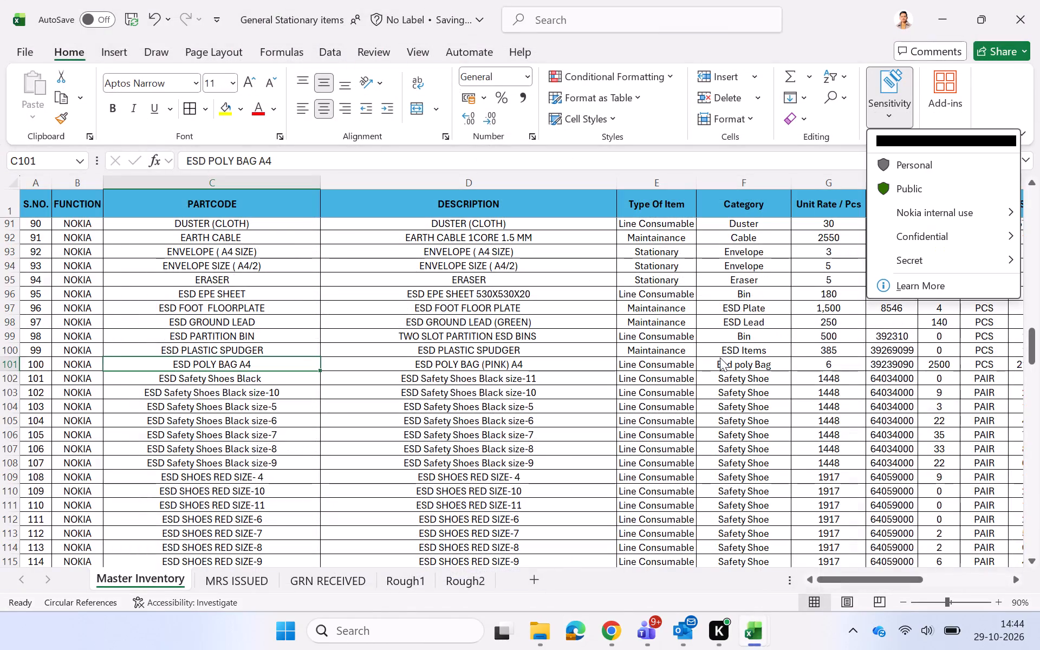
Dismiss the sensitivity label choices and look through the Master Inventory items above ESD POLY BAG A4 and at the end of the list.
{"action": "left_click", "coordinate": [493, 513]}
{"action": "scroll", "coordinate": [381, 434], "scroll_direction": "up", "scroll_amount": 1}
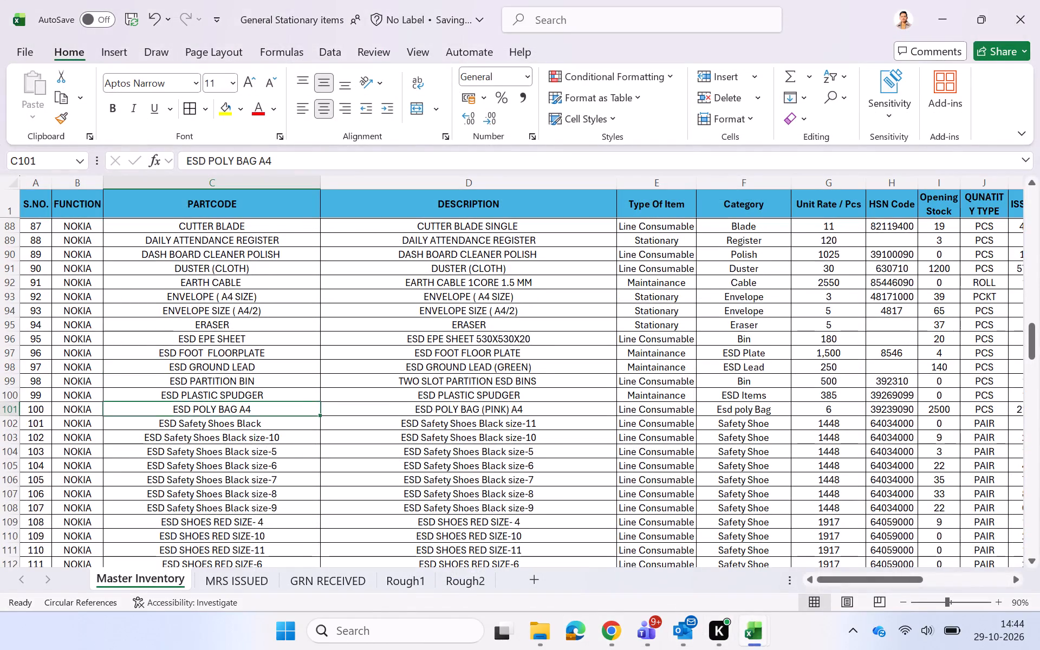
{"action": "scroll", "coordinate": [381, 434], "scroll_direction": "up", "scroll_amount": 1}
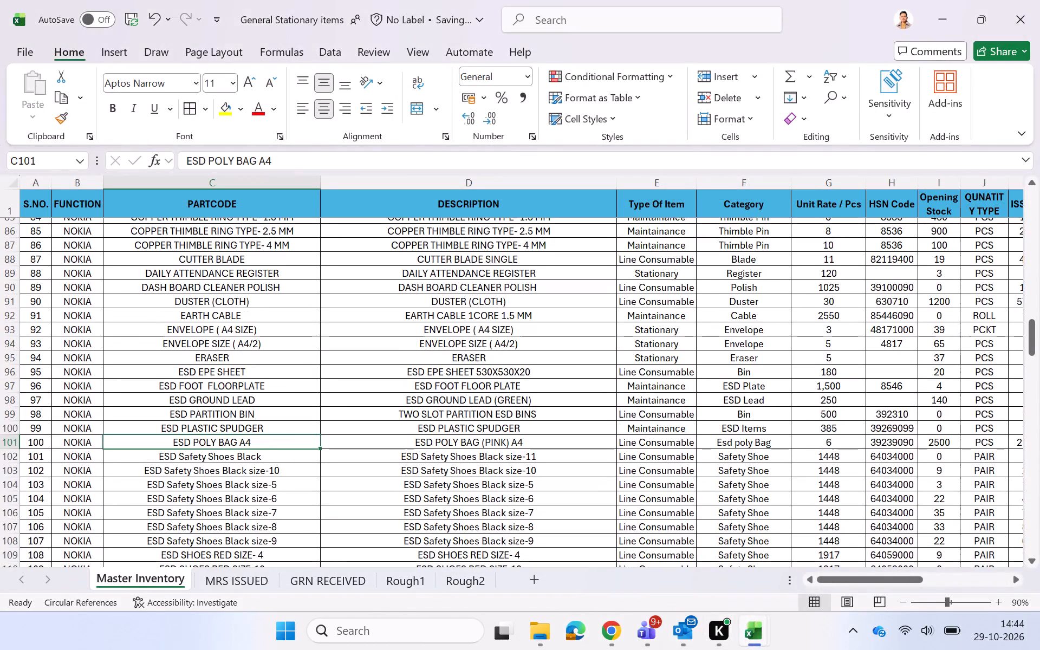
{"action": "scroll", "coordinate": [381, 434], "scroll_direction": "up", "scroll_amount": 1}
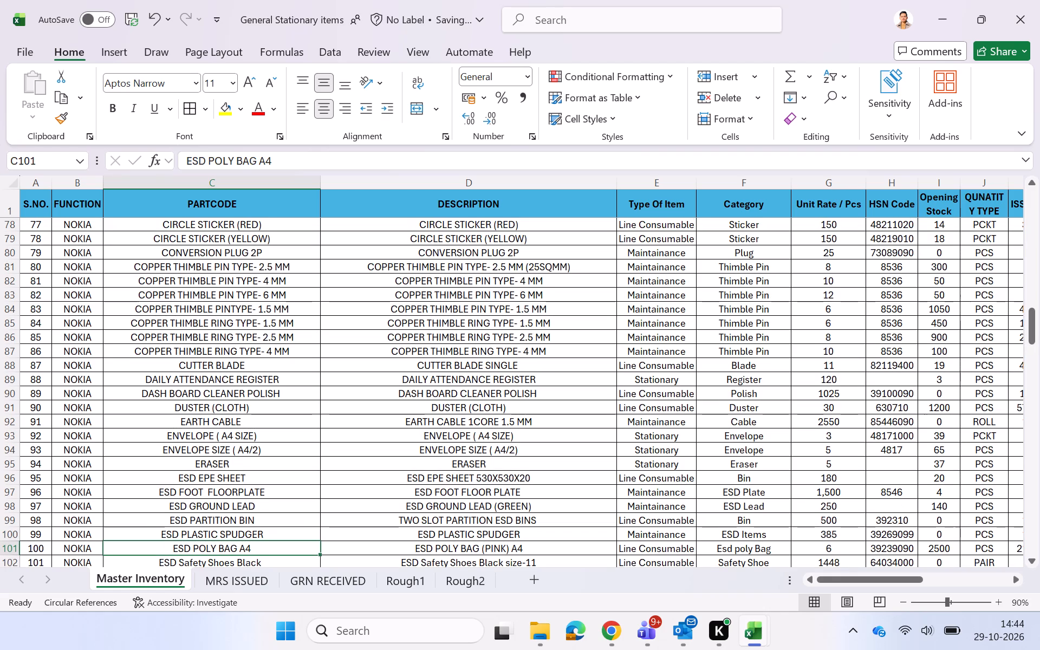
{"action": "scroll", "coordinate": [381, 434], "scroll_direction": "up", "scroll_amount": 1}
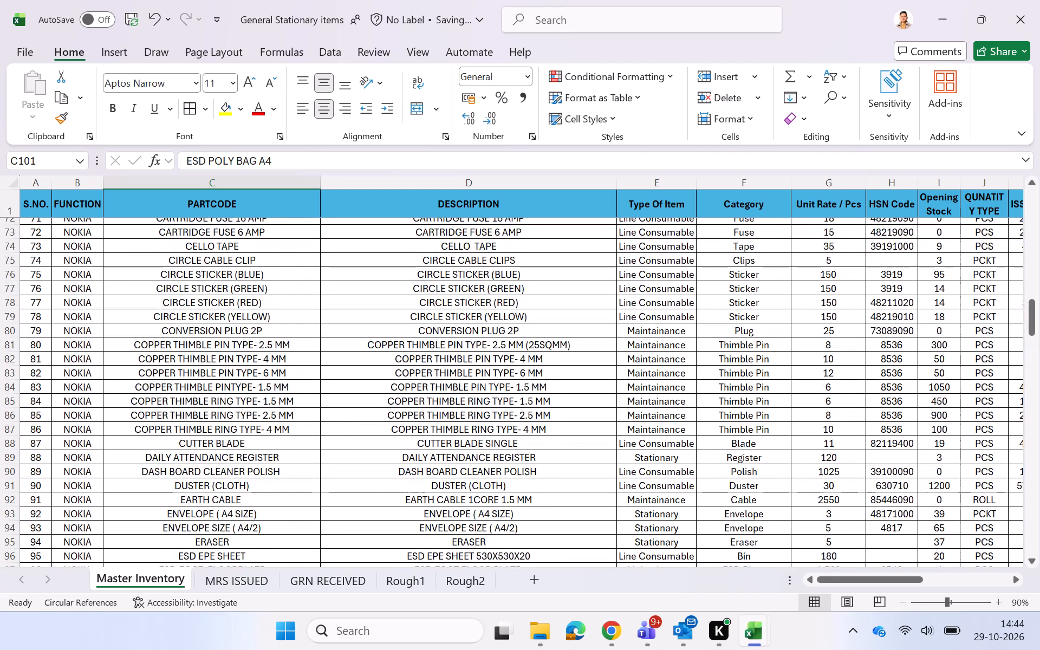
{"action": "scroll", "coordinate": [381, 434], "scroll_direction": "down", "scroll_amount": 9}
{"action": "scroll", "coordinate": [381, 434], "scroll_direction": "up", "scroll_amount": 1}
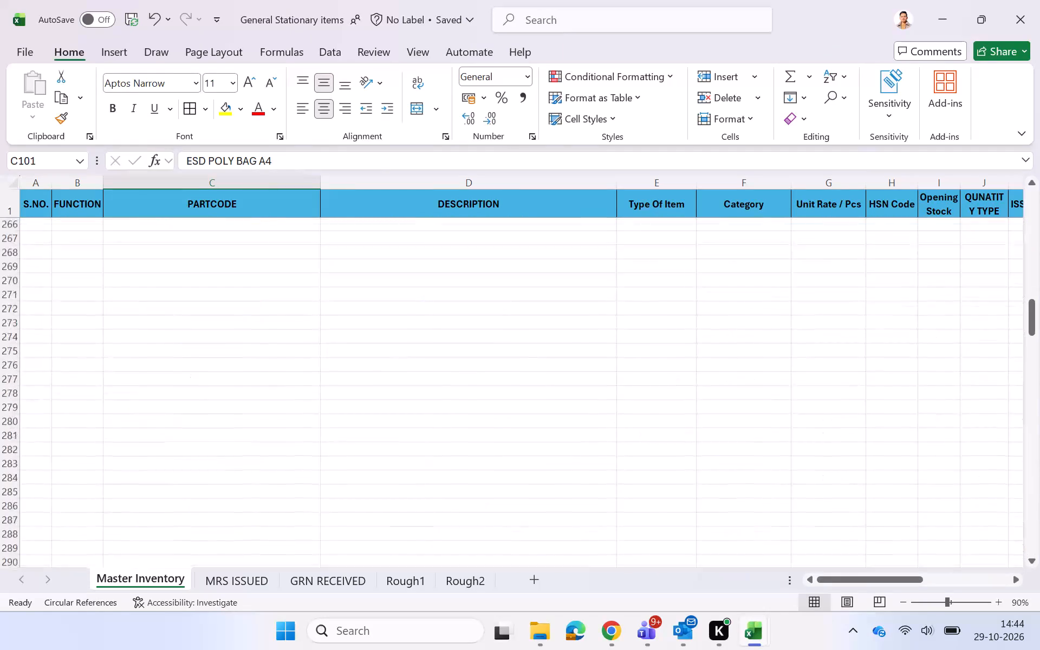
{"action": "scroll", "coordinate": [381, 434], "scroll_direction": "up", "scroll_amount": 5}
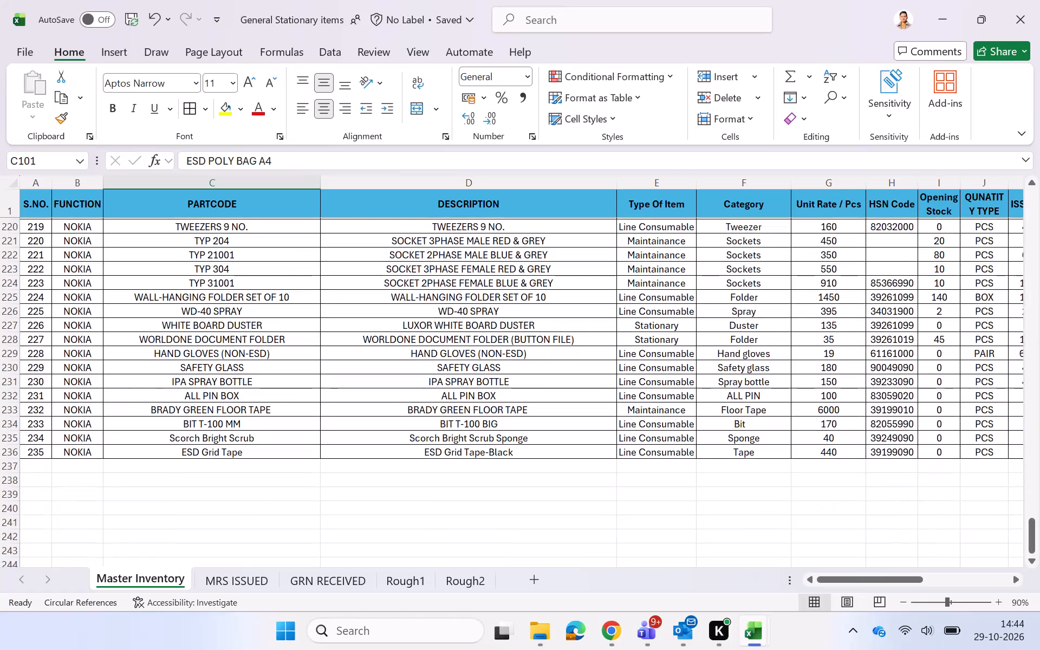
{"action": "scroll", "coordinate": [298, 379], "scroll_direction": "up", "scroll_amount": 1}
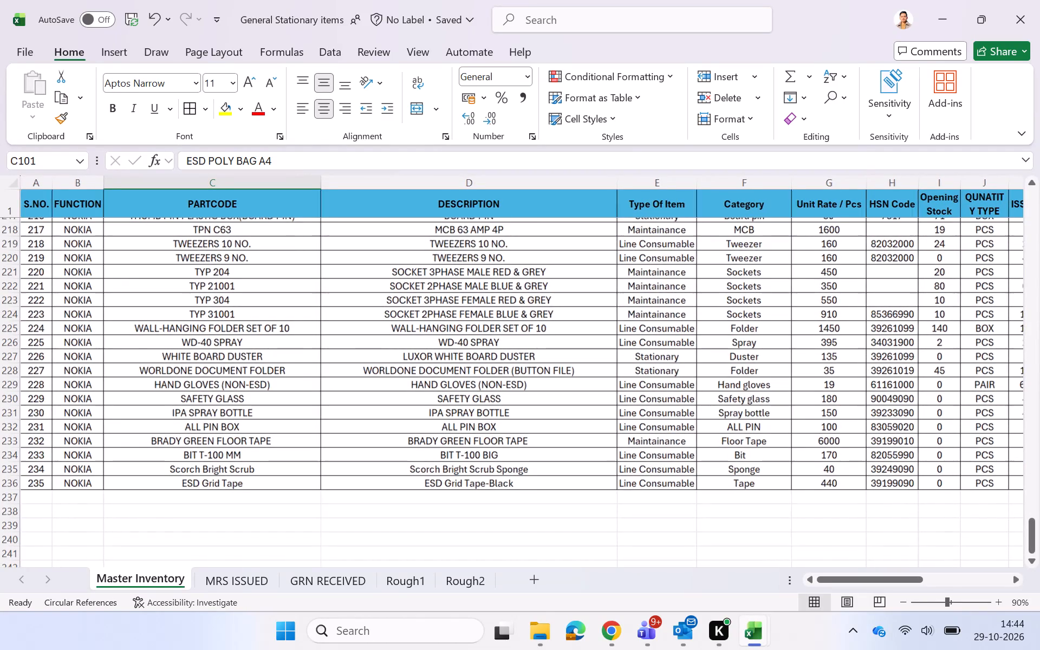
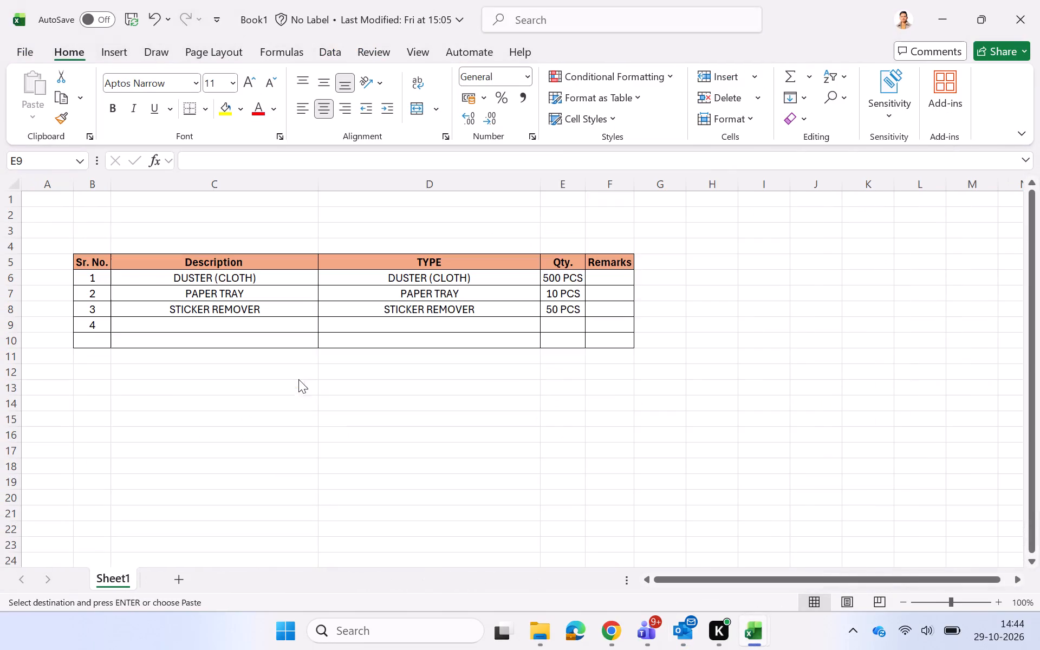
Paste the copied WORLDONE DOCUMENT FOLDER entry into the Description and TYPE columns of Sr. No. 4 in the requirement list.
{"action": "key", "text": "Left"}
{"action": "key", "text": "Left"}
{"action": "key", "text": "ctrl+v"}
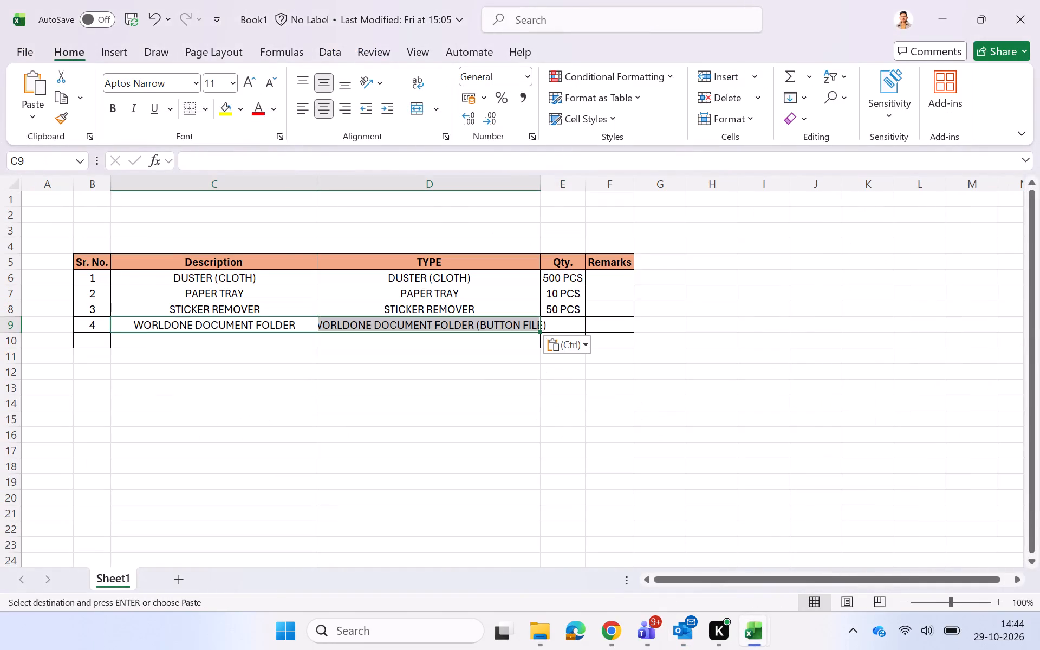
{"action": "key", "text": "Right"}
Auto-fit all column widths of the requirement list sheet to their contents.
{"action": "left_click", "coordinate": [18, 184]}
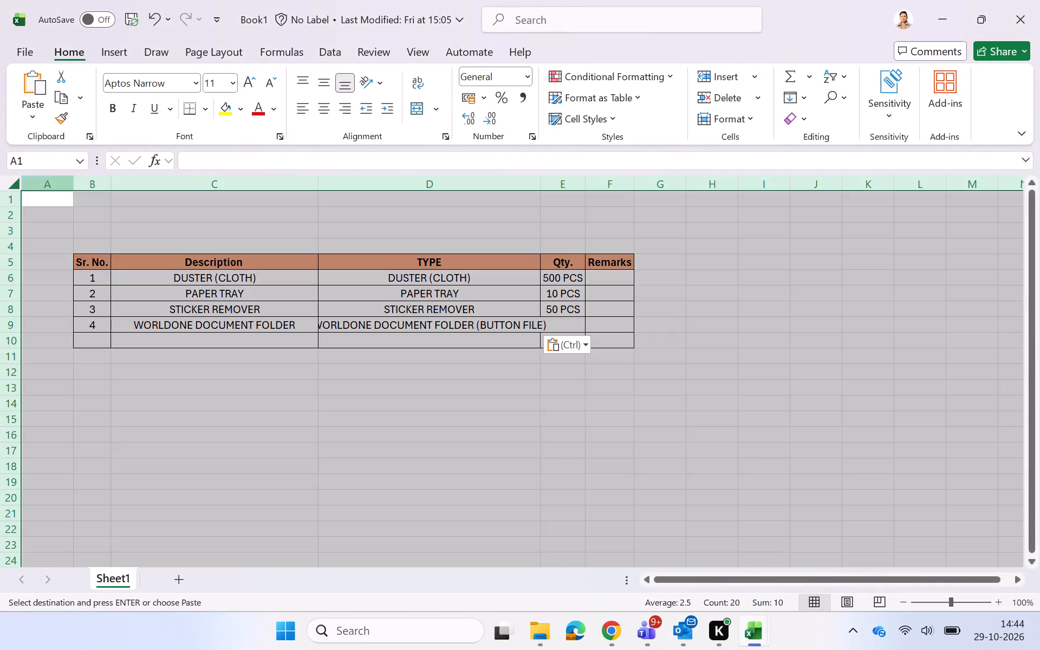
{"action": "double_click", "coordinate": [110, 186]}
Enter 50 PCS as the quantity for WORLDONE DOCUMENT FOLDER in the requirement list.
{"action": "left_click", "coordinate": [540, 328]}
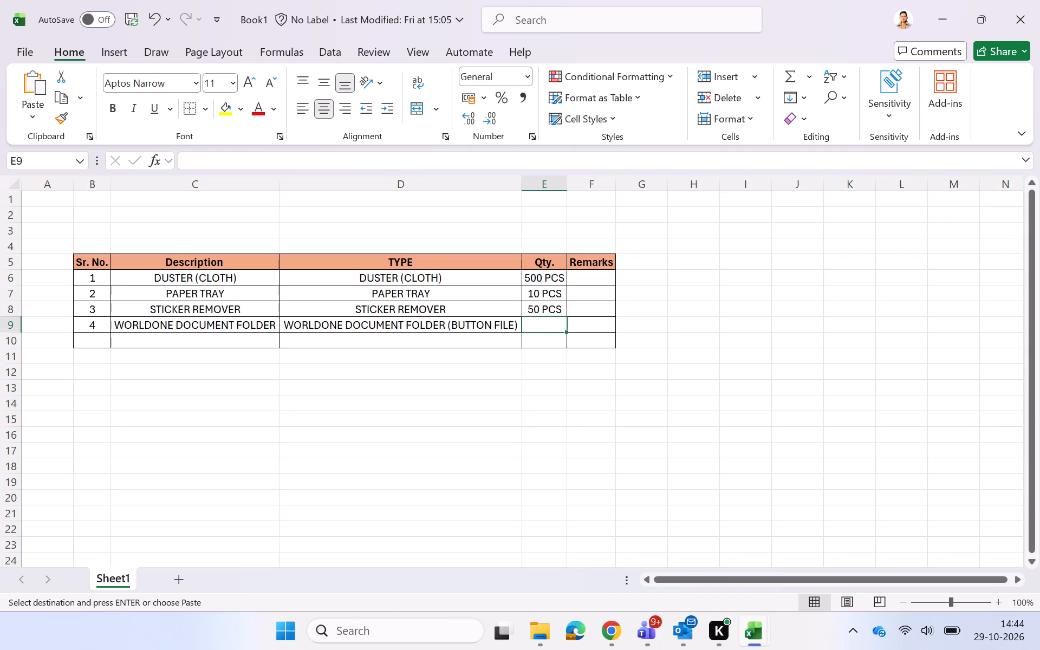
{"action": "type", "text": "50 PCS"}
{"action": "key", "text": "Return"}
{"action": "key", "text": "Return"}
Switch back to the Master Inventory sheet of the General Stationary items workbook.
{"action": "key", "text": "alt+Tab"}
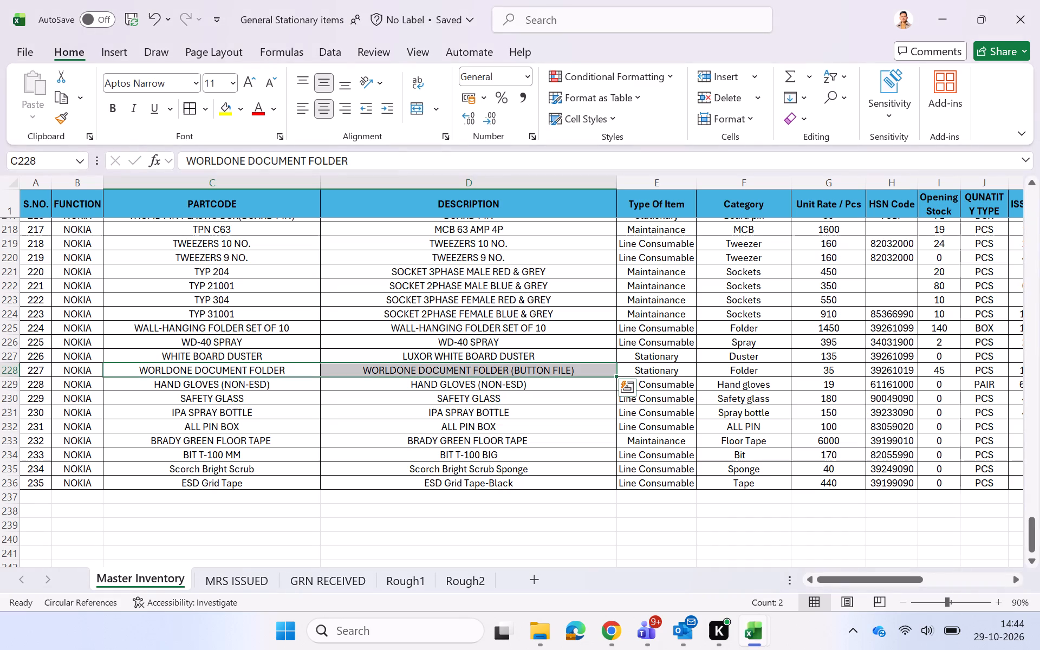
Review the WHITE BOARD DUSTER row across the Master Inventory columns through Balance Stock.
{"action": "left_click", "coordinate": [266, 348]}
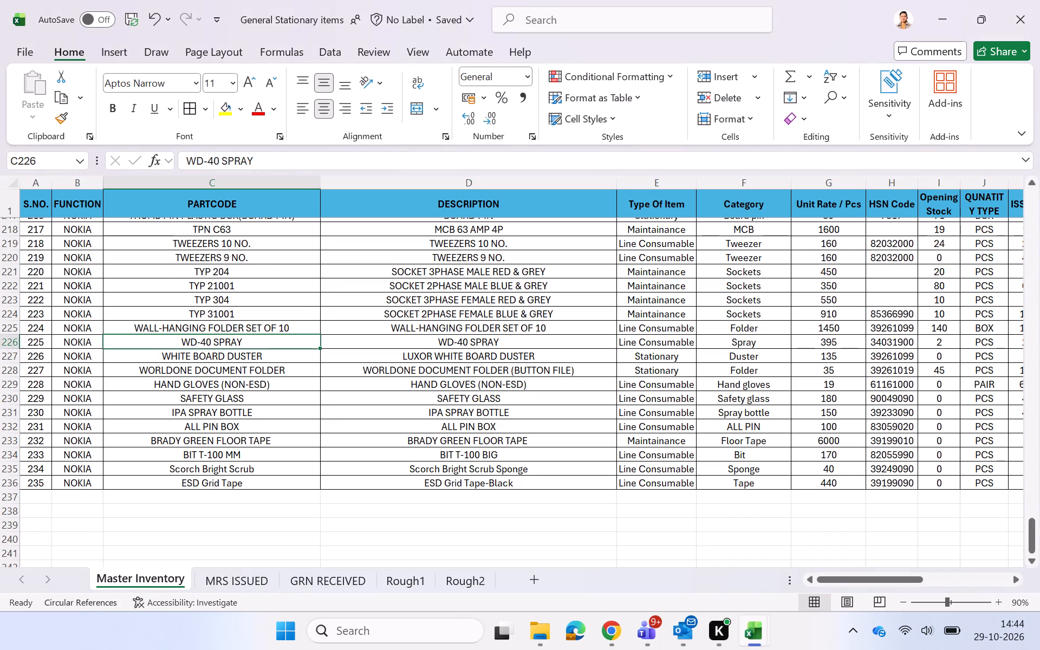
{"action": "left_click", "coordinate": [266, 362]}
{"action": "key", "text": "Right"}
{"action": "key", "text": "Right"}
{"action": "key", "text": "Right"}
{"action": "key", "text": "Right"}
{"action": "key", "text": "Right"}
{"action": "key", "text": "Right"}
{"action": "key", "text": "Right"}
{"action": "key", "text": "Right"}
{"action": "key", "text": "Right"}
{"action": "key", "text": "Right"}
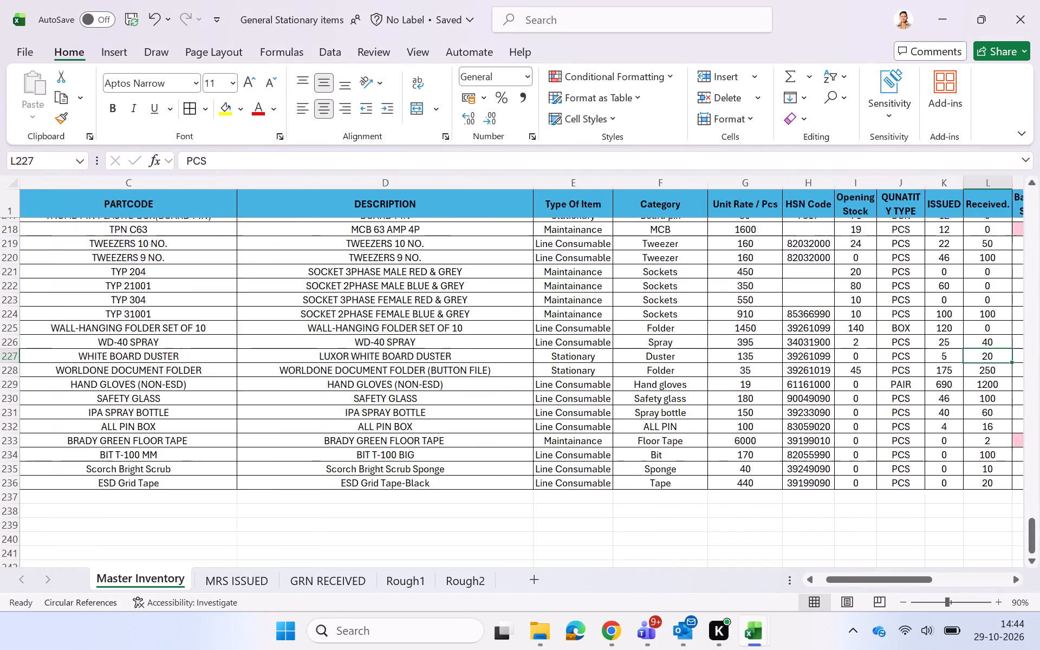
{"action": "key", "text": "Right"}
{"action": "key", "text": "Left"}
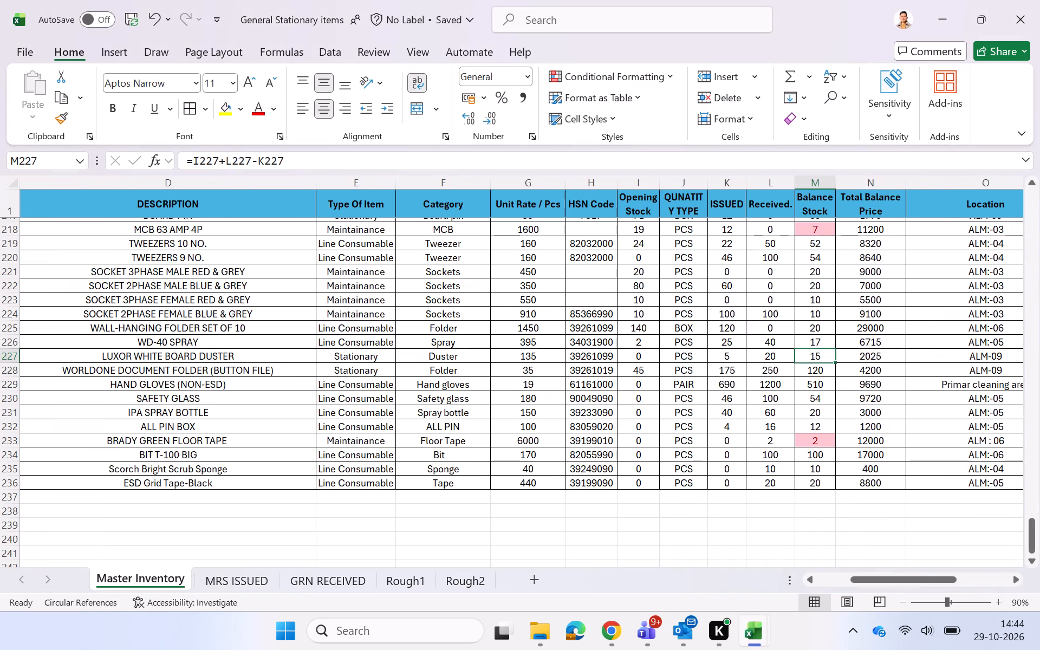
{"action": "key", "text": "Left"}
{"action": "key", "text": "Left"}
{"action": "key", "text": "Left"}
{"action": "key", "text": "Left"}
{"action": "key", "text": "Left"}
{"action": "key", "text": "Left"}
{"action": "key", "text": "Left"}
{"action": "key", "text": "Left"}
{"action": "key", "text": "Left"}
{"action": "key", "text": "Left"}
{"action": "key", "text": "Left"}
{"action": "key", "text": "Left"}
{"action": "key", "text": "Left"}
{"action": "key", "text": "Left"}
{"action": "key", "text": "Left"}
{"action": "key", "text": "Left"}
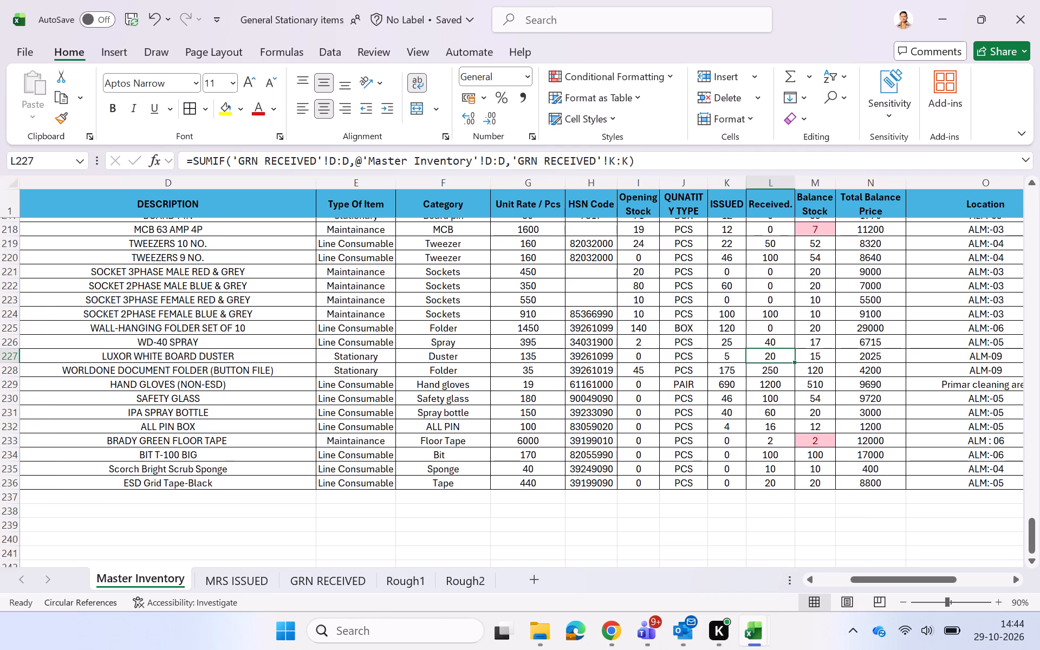
{"action": "key", "text": "Right"}
{"action": "key", "text": "Right"}
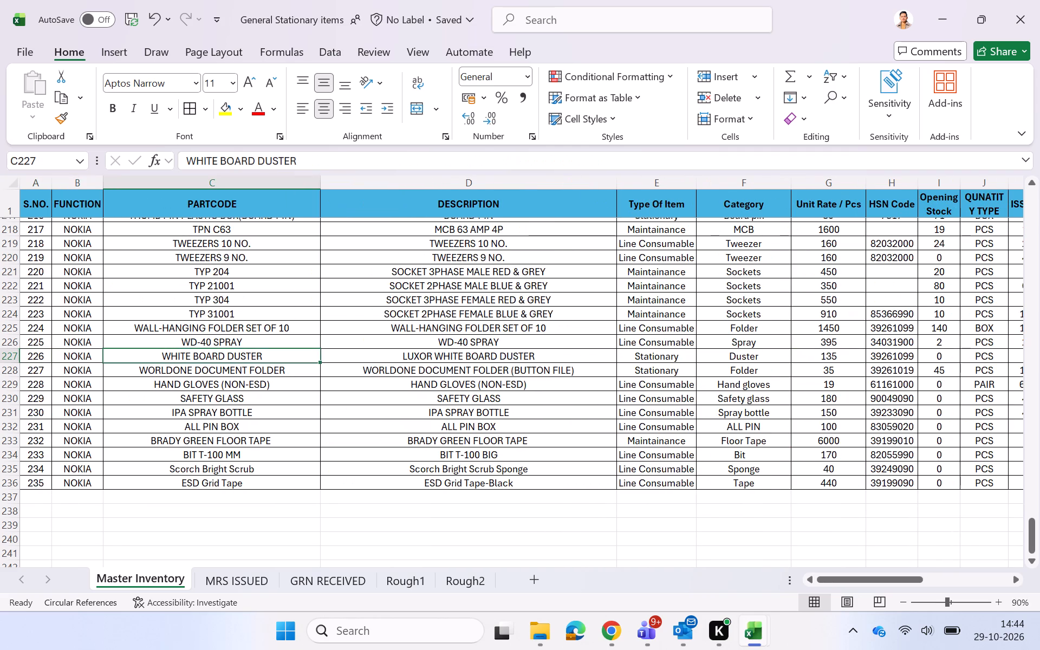
Look through the Master Inventory items upward from WHITE BOARD DUSTER to SLIPPER 40 NOS for further stationery requirements.
{"action": "key", "text": "Up"}
{"action": "key", "text": "Up"}
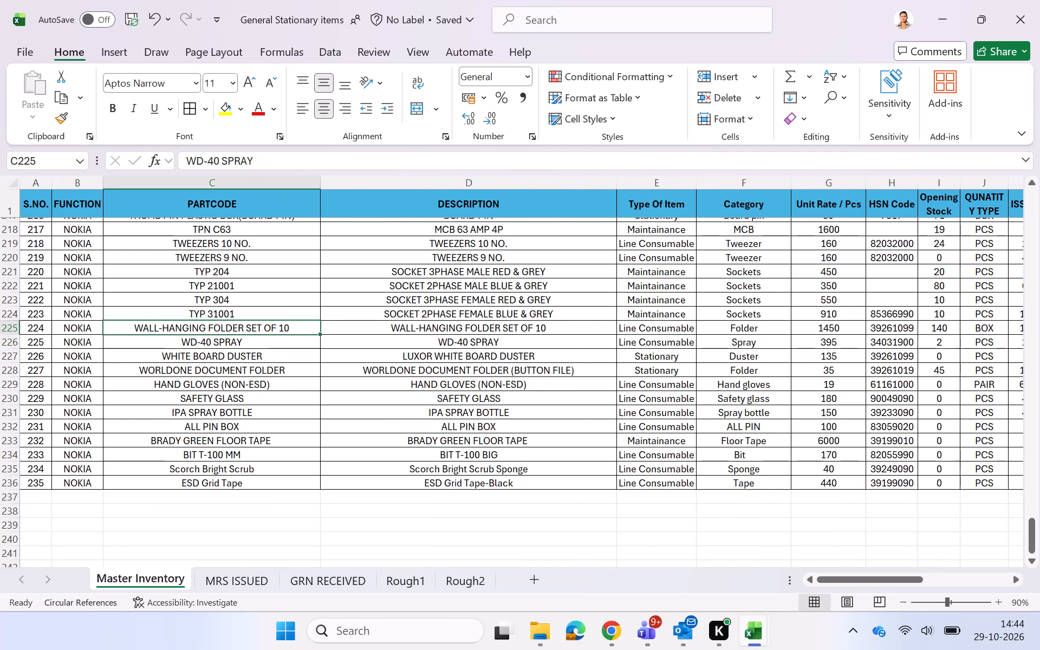
{"action": "key", "text": "Up"}
{"action": "key", "text": "Up"}
{"action": "key", "text": "Up"}
{"action": "key", "text": "Up"}
{"action": "key", "text": "Up"}
{"action": "key", "text": "Up"}
{"action": "key", "text": "Up"}
{"action": "key", "text": "Up"}
{"action": "key", "text": "Up"}
{"action": "key", "text": "Up"}
{"action": "key", "text": "Up"}
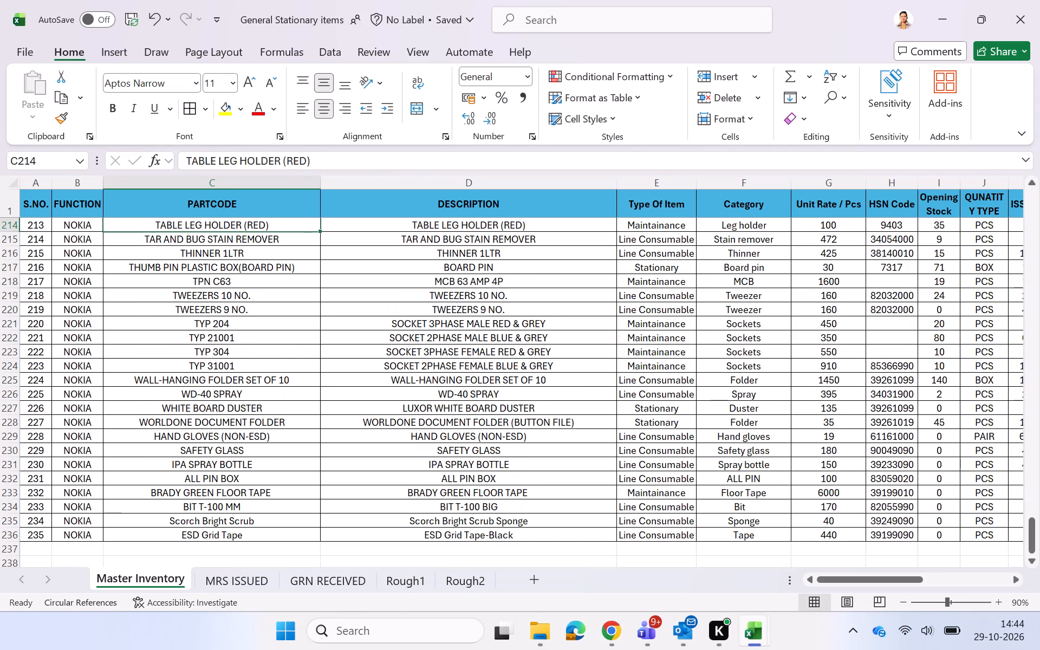
{"action": "key", "text": "Up"}
{"action": "key", "text": "Up"}
{"action": "key", "text": "Up"}
{"action": "key", "text": "Up"}
{"action": "key", "text": "Up"}
{"action": "key", "text": "Down"}
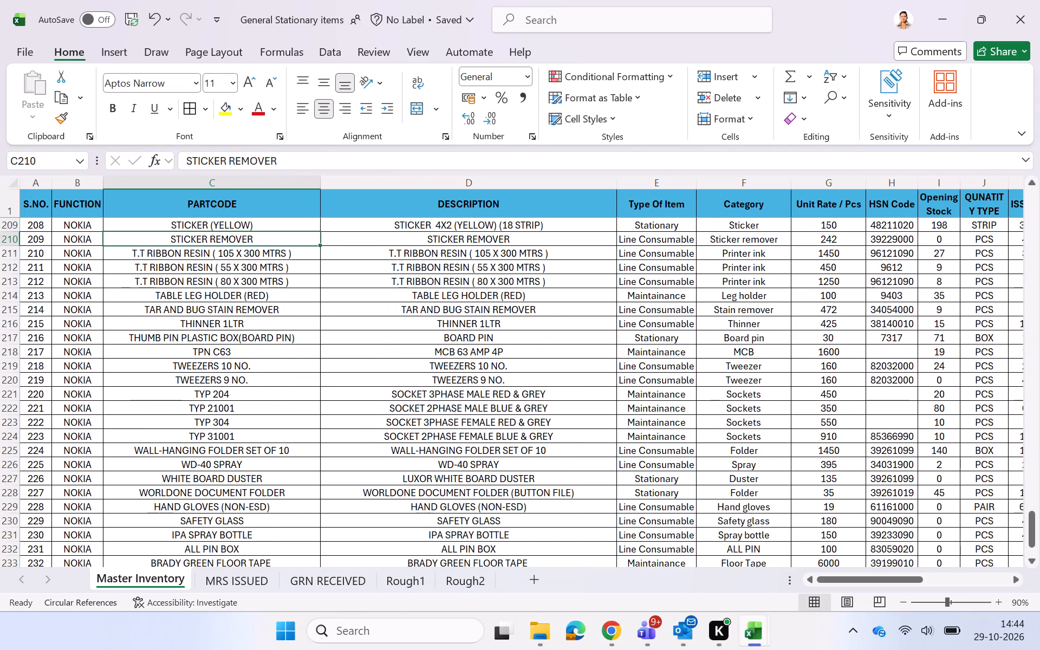
{"action": "key", "text": "Up"}
{"action": "key", "text": "Up"}
{"action": "key", "text": "Up"}
{"action": "key", "text": "Up"}
{"action": "key", "text": "Up"}
{"action": "key", "text": "Up"}
{"action": "key", "text": "Up"}
{"action": "key", "text": "Up"}
{"action": "key", "text": "Up"}
{"action": "key", "text": "Up"}
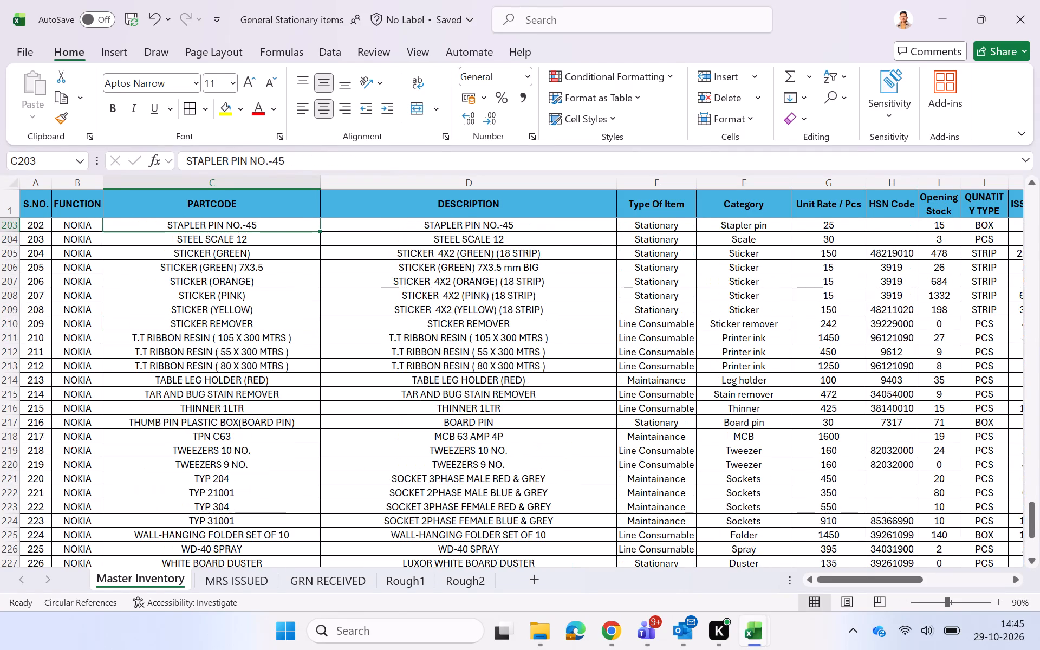
{"action": "key", "text": "Down"}
{"action": "key", "text": "Up"}
{"action": "key", "text": "Up"}
{"action": "key", "text": "Down"}
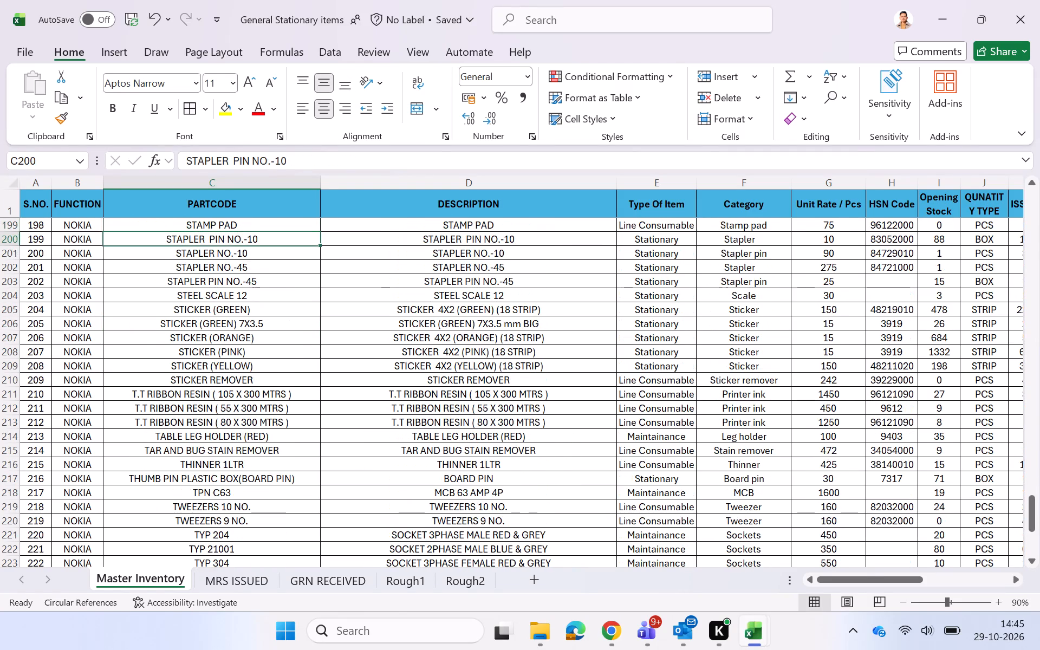
{"action": "key", "text": "Up"}
{"action": "key", "text": "Up"}
{"action": "key", "text": "Up"}
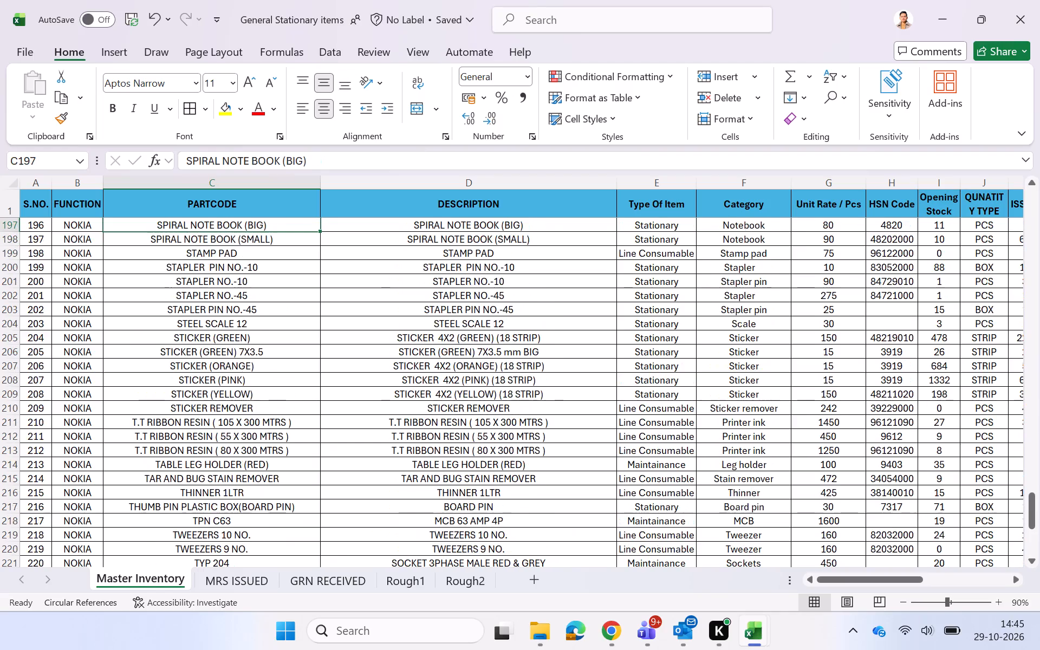
{"action": "key", "text": "Up"}
{"action": "key", "text": "Up"}
{"action": "key", "text": "Up"}
{"action": "key", "text": "Up"}
{"action": "key", "text": "Up"}
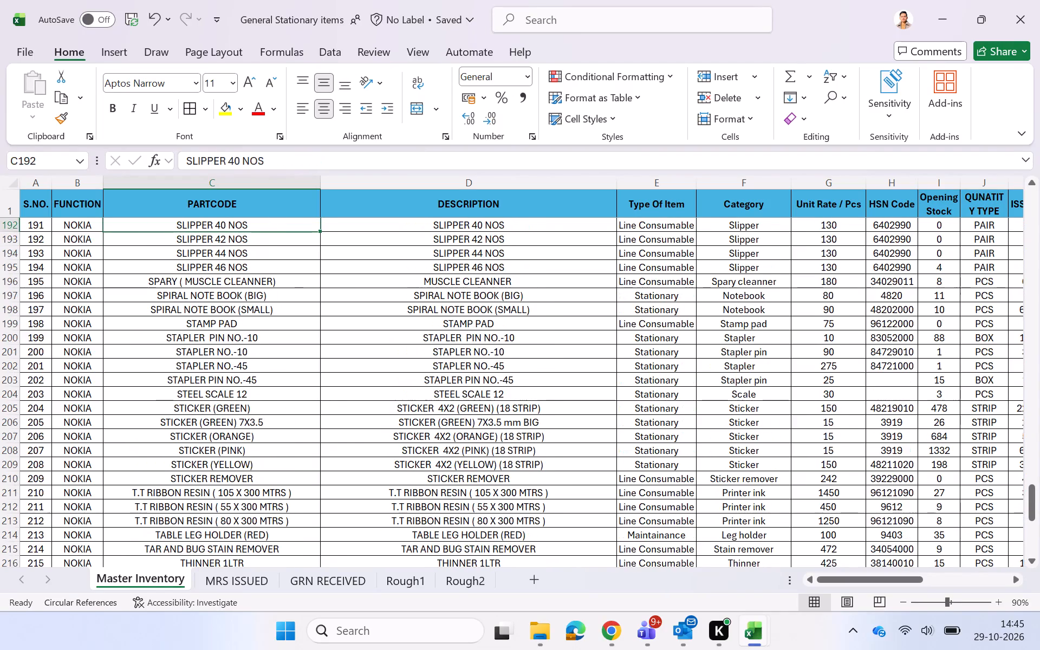
Switch to the Book1 workbook and delete the empty row 10 below the WORLDONE DOCUMENT FOLDER entry.
{"action": "key", "text": "alt+Tab"}
{"action": "left_click", "coordinate": [310, 424]}
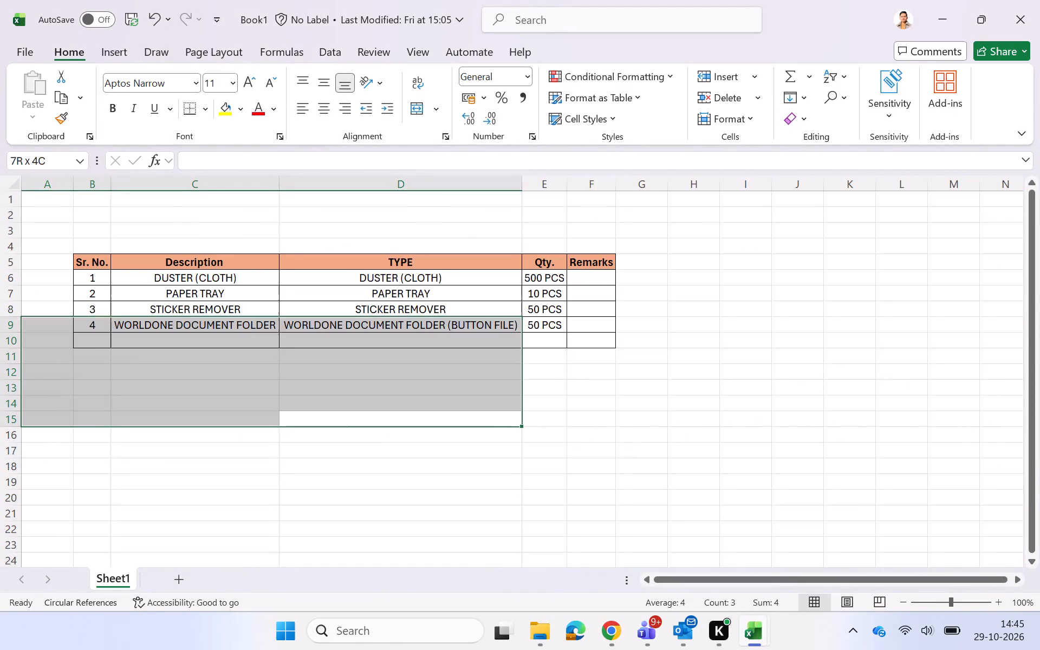
{"action": "double_click", "coordinate": [11, 341]}
{"action": "right_click", "coordinate": [11, 341]}
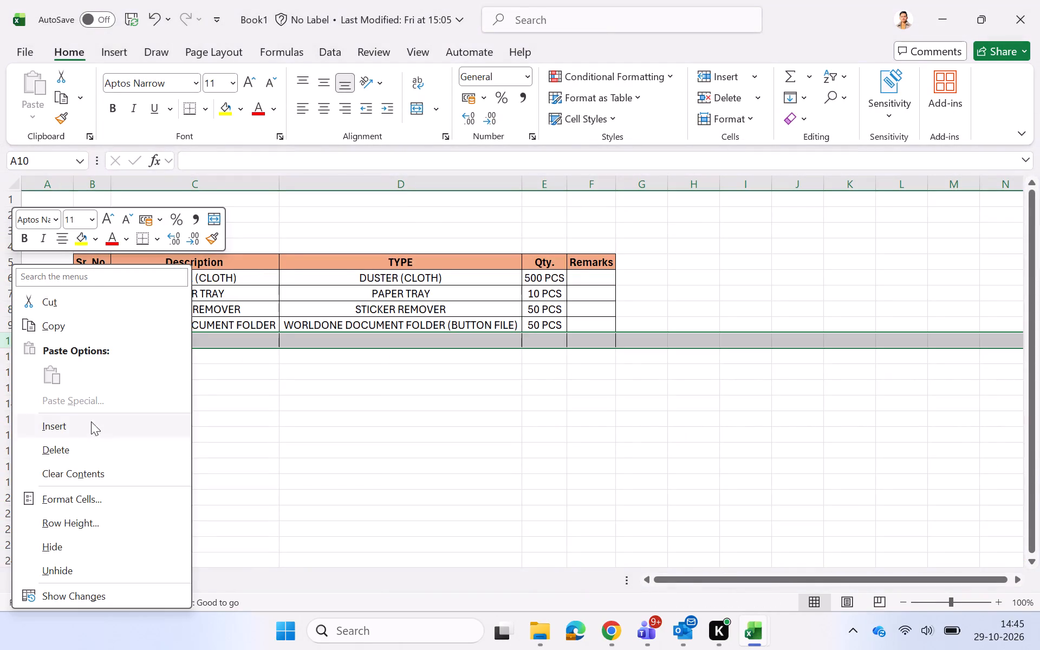
{"action": "double_click", "coordinate": [82, 448]}
{"action": "double_click", "coordinate": [308, 392]}
Save the Book1 workbook.
{"action": "key", "text": "ctrl+s"}
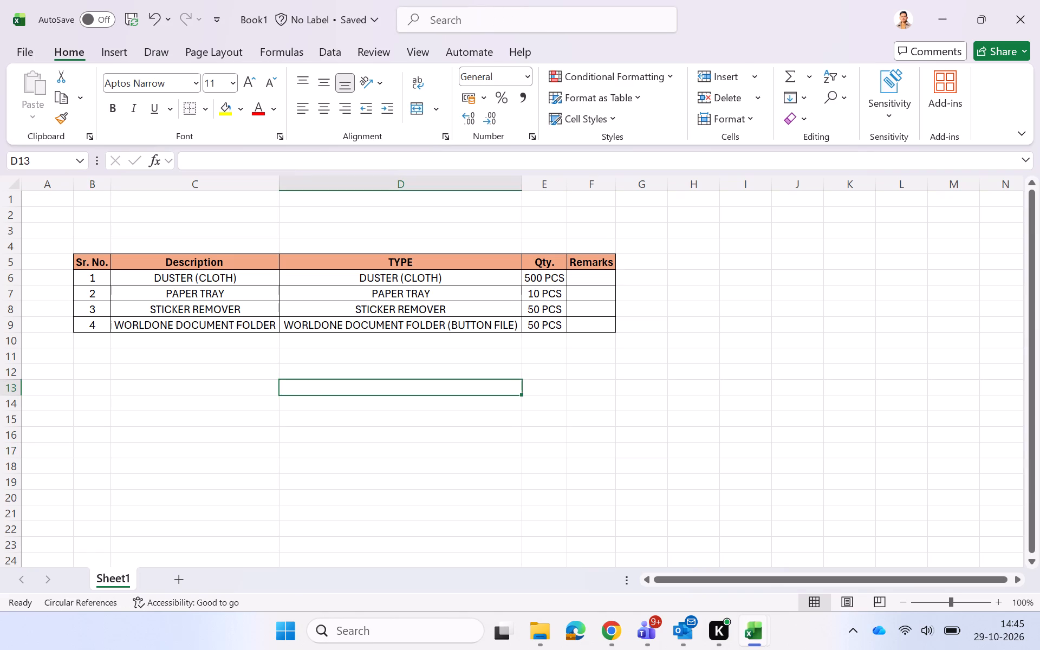
Close the Book1 requirement list workbook.
{"action": "left_click", "coordinate": [1039, 0]}
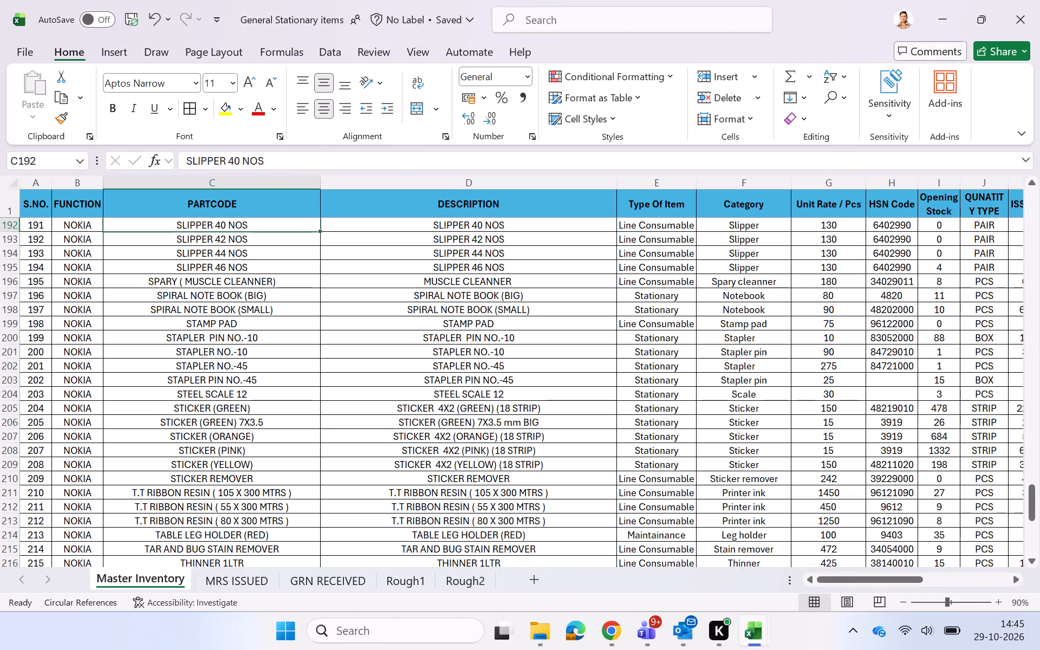
Save the General Stationary items workbook.
{"action": "left_click", "coordinate": [282, 345]}
{"action": "key", "text": "ctrl+s"}
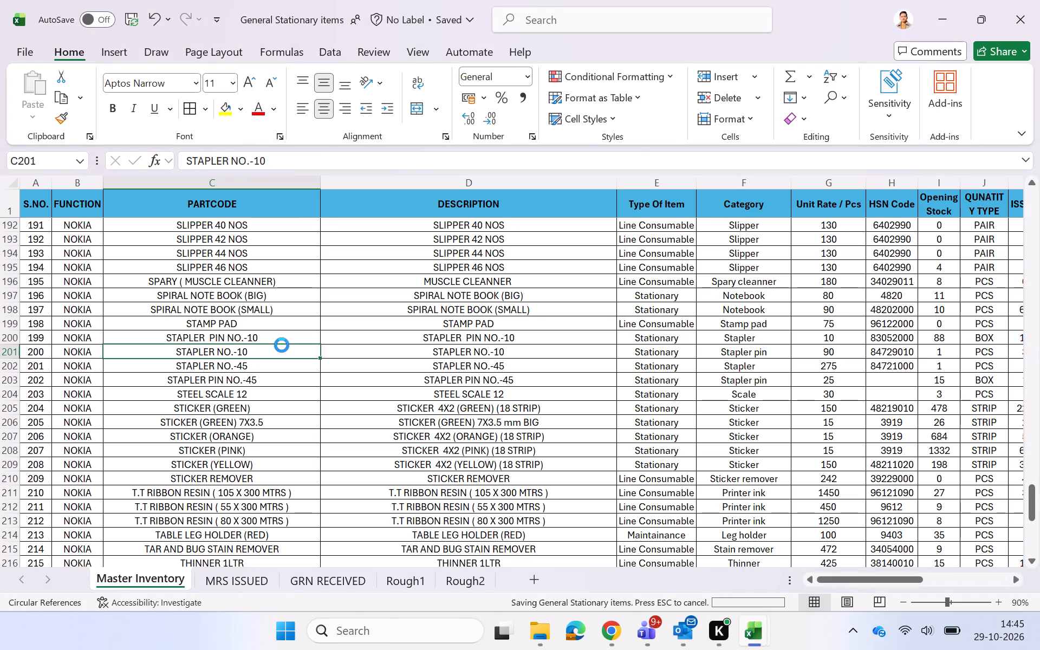
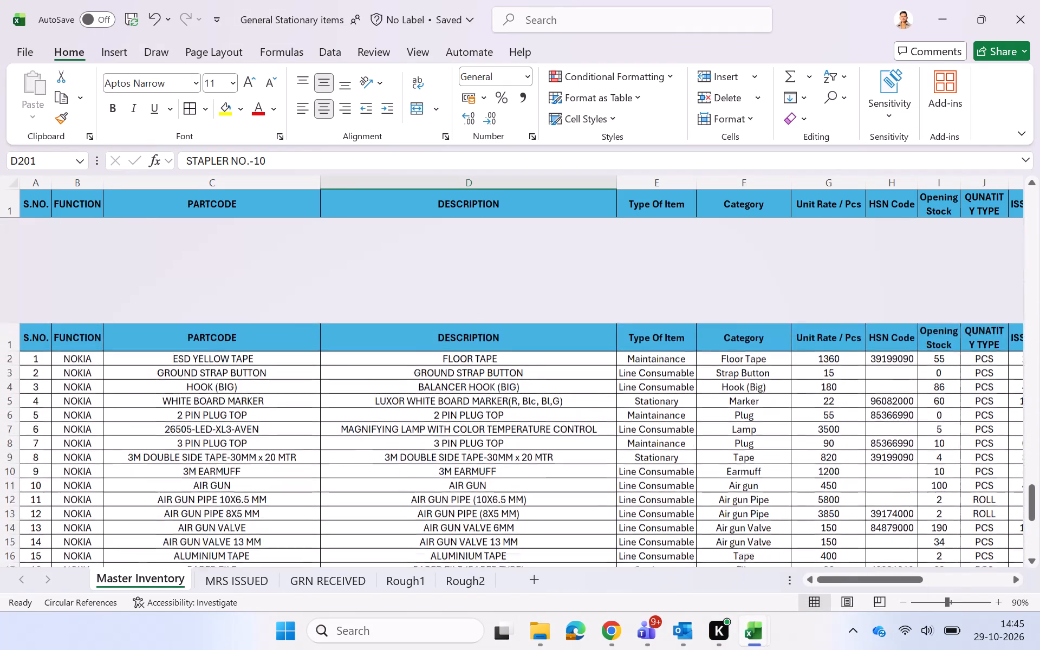
Look through the Master Inventory items from the PARTCODE header downward for further stationery requirements.
{"action": "double_click", "coordinate": [218, 331]}
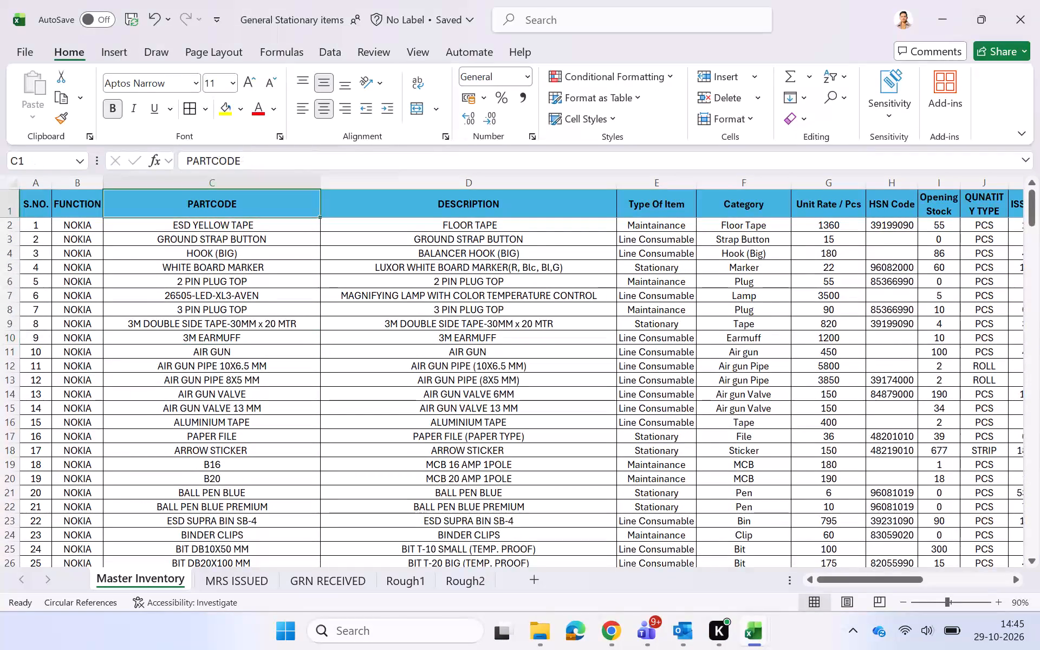
{"action": "scroll", "coordinate": [307, 409], "scroll_direction": "down", "scroll_amount": 2}
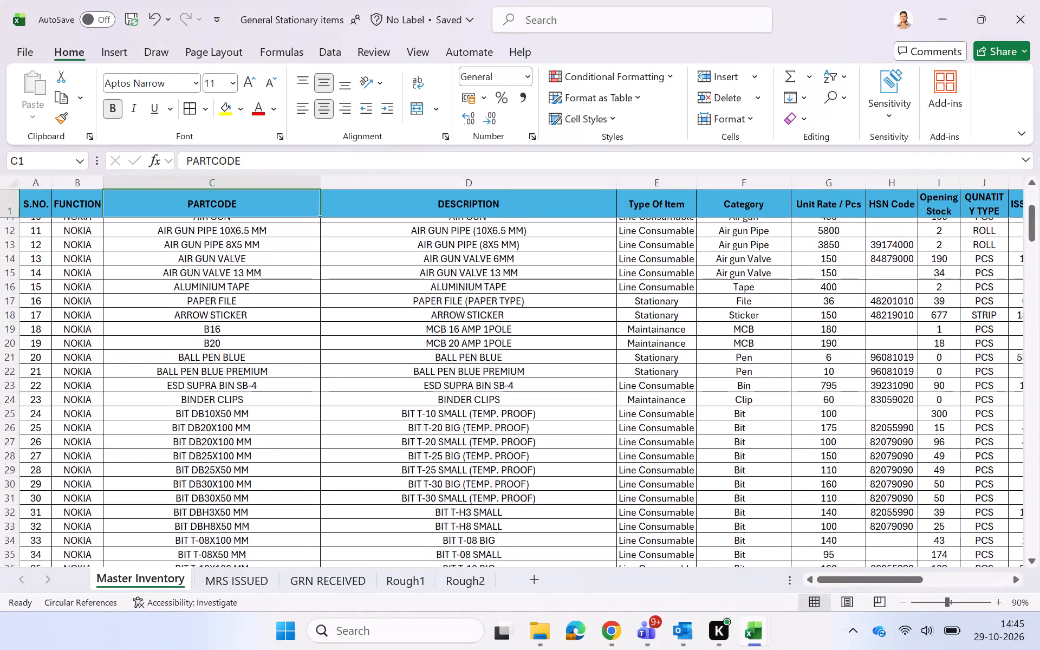
Look through the Master Inventory items downward from AIR GUN PIPE to the cable entries and back up to the brushes.
{"action": "scroll", "coordinate": [307, 409], "scroll_direction": "down", "scroll_amount": 2}
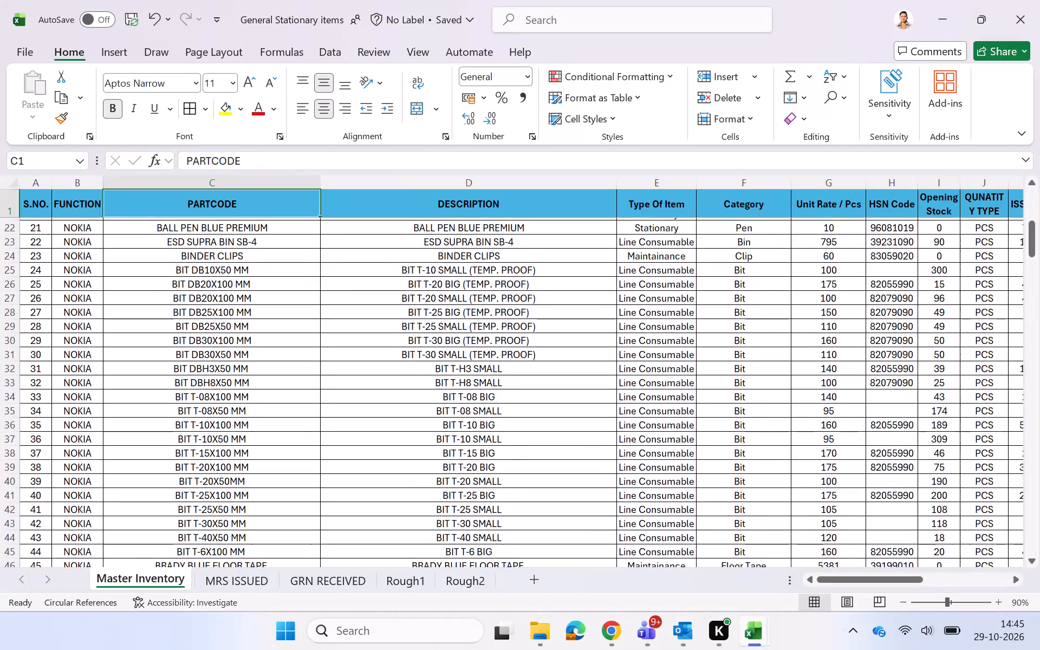
{"action": "scroll", "coordinate": [307, 409], "scroll_direction": "down", "scroll_amount": 4}
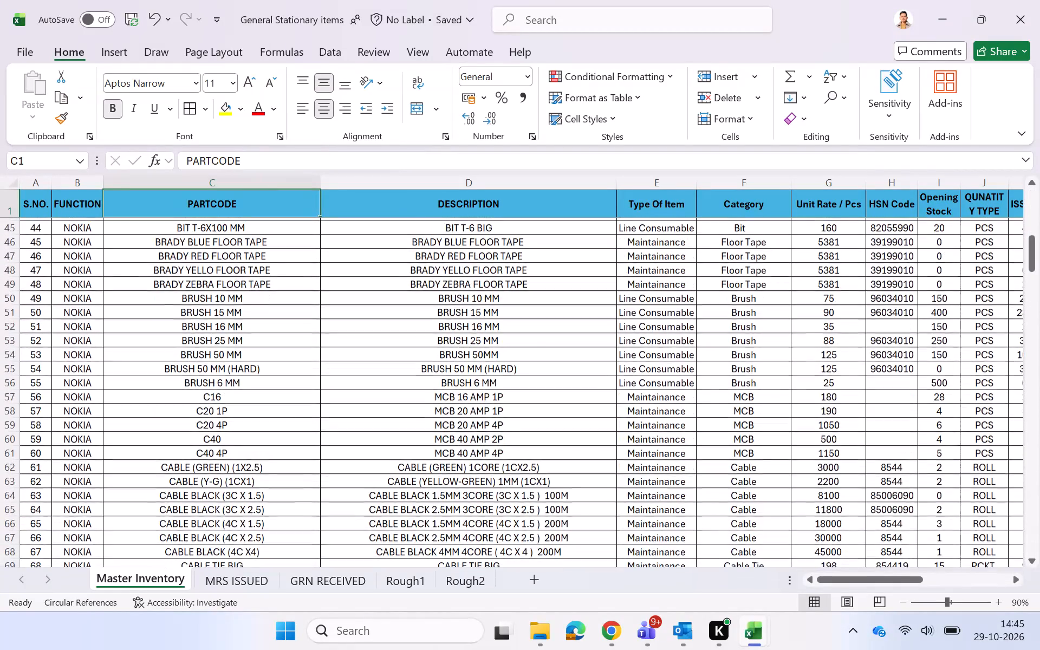
{"action": "scroll", "coordinate": [307, 409], "scroll_direction": "down", "scroll_amount": 1}
{"action": "scroll", "coordinate": [307, 409], "scroll_direction": "up", "scroll_amount": 1}
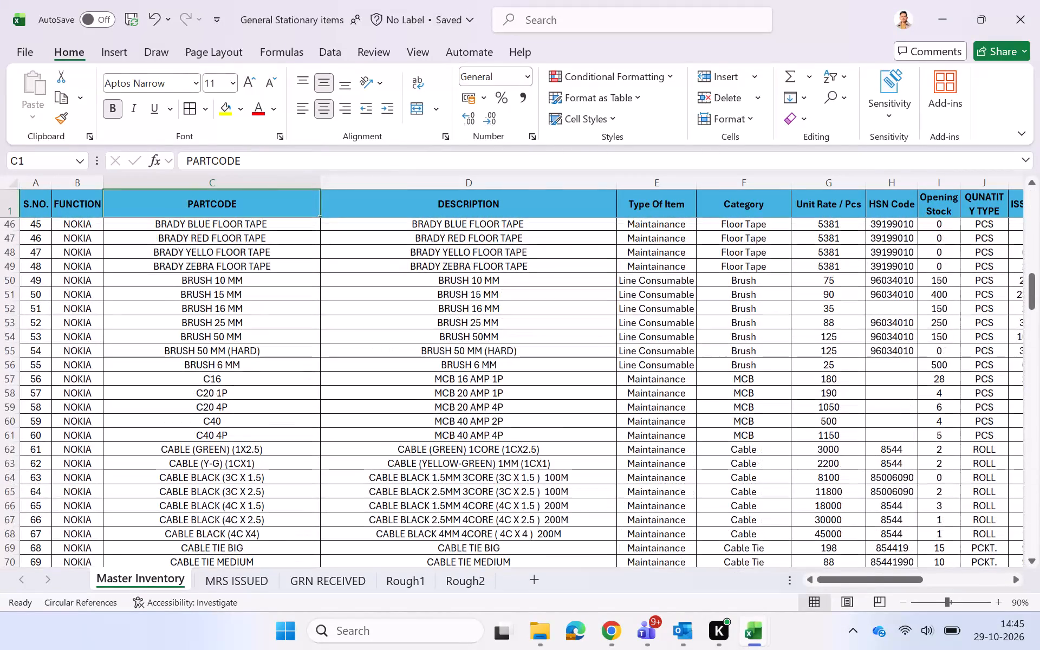
{"action": "scroll", "coordinate": [307, 409], "scroll_direction": "up", "scroll_amount": 1}
{"action": "left_click", "coordinate": [307, 409]}
{"action": "scroll", "coordinate": [307, 409], "scroll_direction": "up", "scroll_amount": 1}
Review the BRUSH 15 MM row across the Master Inventory columns through Total Balance Price.
{"action": "left_click", "coordinate": [276, 366]}
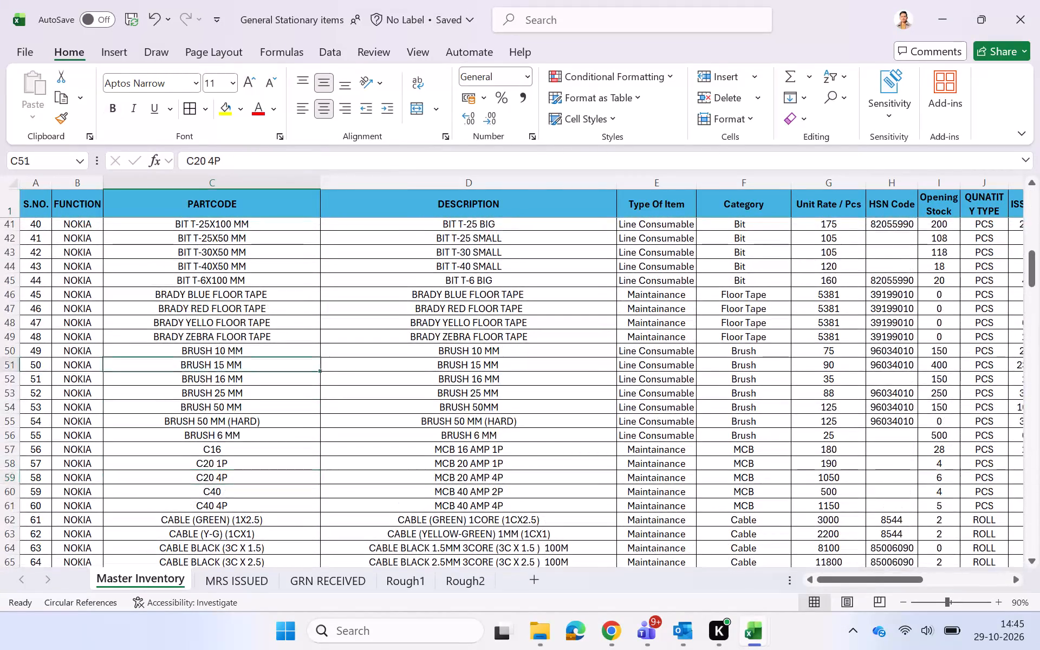
{"action": "key", "text": "Right"}
{"action": "key", "text": "Right"}
{"action": "key", "text": "Right"}
{"action": "key", "text": "Right"}
{"action": "key", "text": "Right"}
{"action": "key", "text": "Right"}
{"action": "key", "text": "Right"}
{"action": "key", "text": "Right"}
{"action": "key", "text": "Right"}
{"action": "key", "text": "Right"}
{"action": "key", "text": "Right"}
{"action": "key", "text": "Left"}
{"action": "key", "text": "Left"}
{"action": "key", "text": "Left"}
{"action": "key", "text": "Left"}
{"action": "key", "text": "Left"}
{"action": "key", "text": "Left"}
{"action": "key", "text": "Left"}
{"action": "key", "text": "Left"}
{"action": "key", "text": "Left"}
{"action": "key", "text": "Left"}
{"action": "key", "text": "Left"}
{"action": "key", "text": "Left"}
{"action": "key", "text": "Left"}
{"action": "key", "text": "Left"}
{"action": "key", "text": "Left"}
{"action": "key", "text": "Left"}
{"action": "key", "text": "Left"}
{"action": "key", "text": "Left"}
{"action": "key", "text": "Left"}
{"action": "key", "text": "Left"}
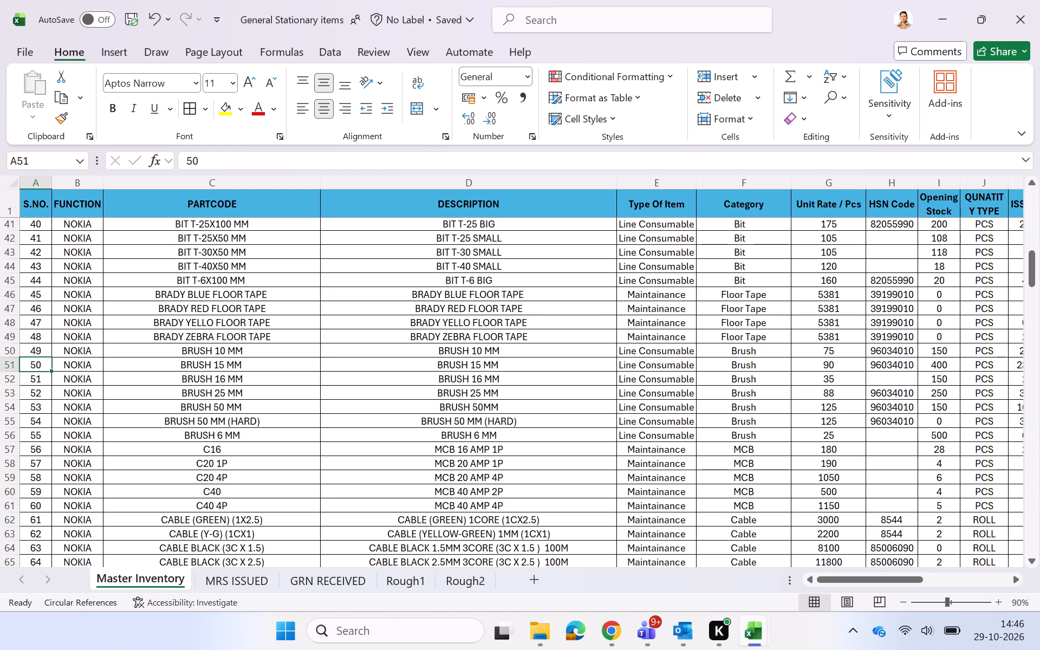
Search the Master Inventory sheet for DUS.
{"action": "scroll", "coordinate": [276, 366], "scroll_direction": "down", "scroll_amount": 1}
{"action": "left_click", "coordinate": [276, 366]}
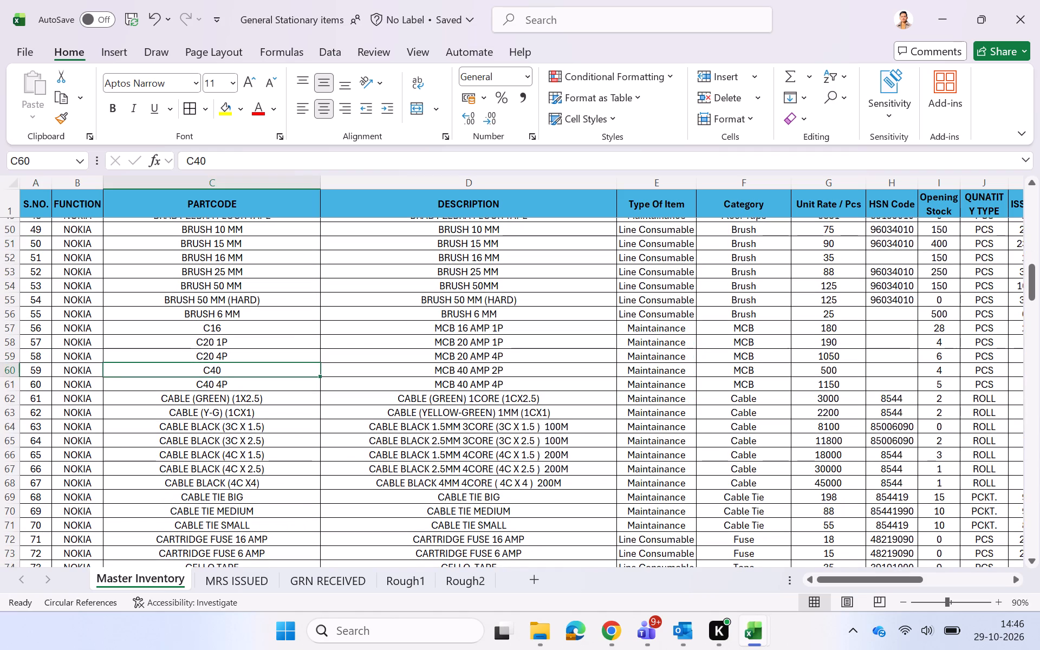
{"action": "key", "text": "ctrl+f"}
{"action": "type", "text": "DUS"}
{"action": "key", "text": "Return"}
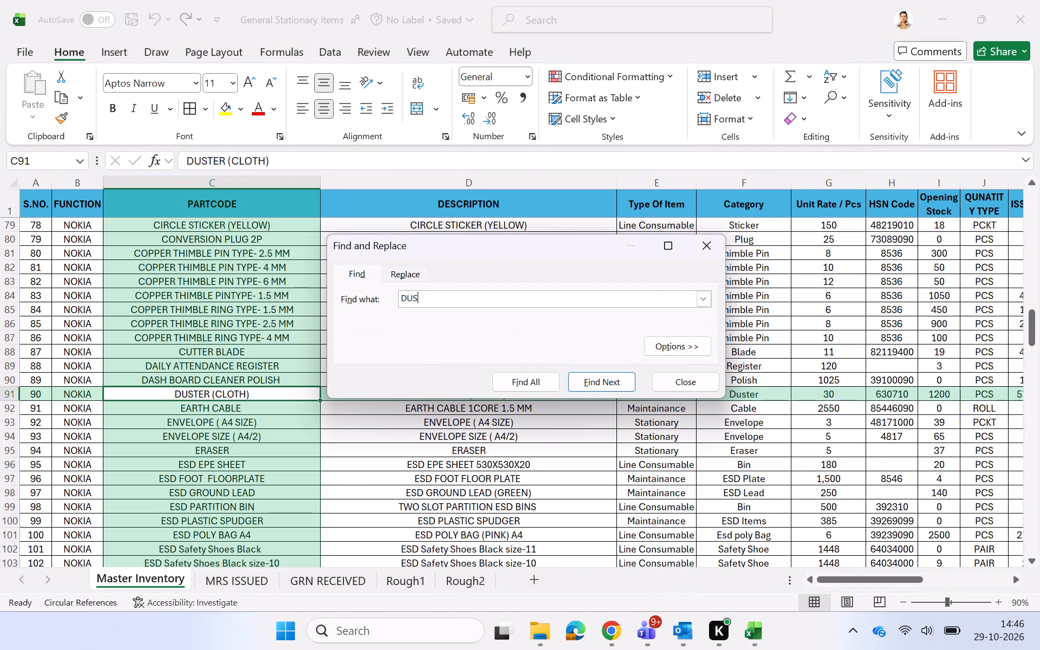
{"action": "left_click", "coordinate": [693, 385]}
Review the DUSTER (CLOTH) row across the Master Inventory columns through Balance Stock.
{"action": "key", "text": "Right"}
{"action": "key", "text": "Right"}
{"action": "key", "text": "Right"}
{"action": "key", "text": "Right"}
{"action": "key", "text": "Right"}
{"action": "key", "text": "Right"}
{"action": "key", "text": "Right"}
{"action": "key", "text": "Right"}
{"action": "key", "text": "Right"}
{"action": "key", "text": "Right"}
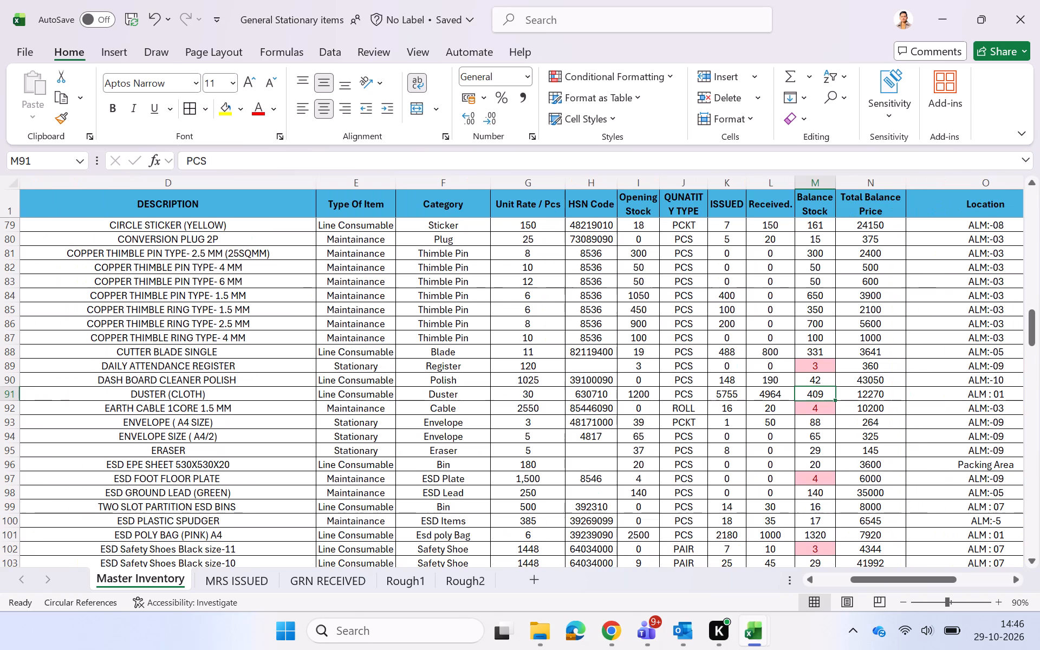
{"action": "key", "text": "Left"}
{"action": "key", "text": "Left"}
{"action": "key", "text": "Left"}
{"action": "key", "text": "Left"}
{"action": "key", "text": "Left"}
{"action": "key", "text": "Left"}
{"action": "key", "text": "Left"}
{"action": "key", "text": "Left"}
{"action": "key", "text": "Left"}
{"action": "key", "text": "Left"}
{"action": "key", "text": "Left"}
{"action": "key", "text": "Left"}
{"action": "key", "text": "Left"}
{"action": "key", "text": "Left"}
{"action": "key", "text": "Left"}
{"action": "key", "text": "Left"}
{"action": "key", "text": "Left"}
{"action": "key", "text": "Left"}
{"action": "key", "text": "Left"}
{"action": "key", "text": "Right"}
{"action": "key", "text": "Right"}
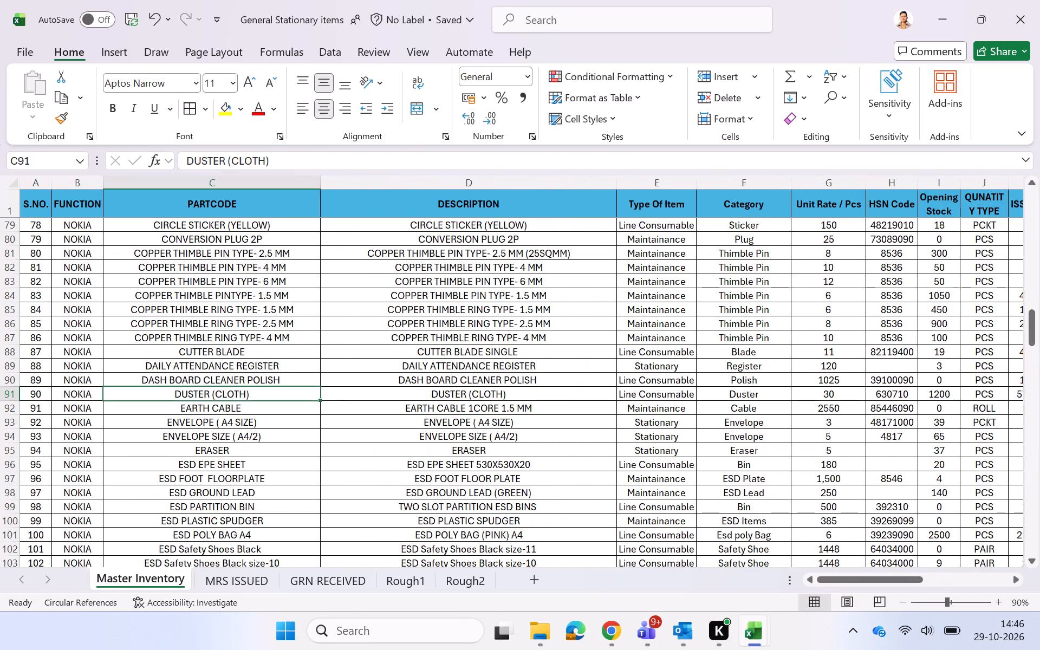
Search the Master Inventory sheet for GLOV.
{"action": "key", "text": "ctrl+f"}
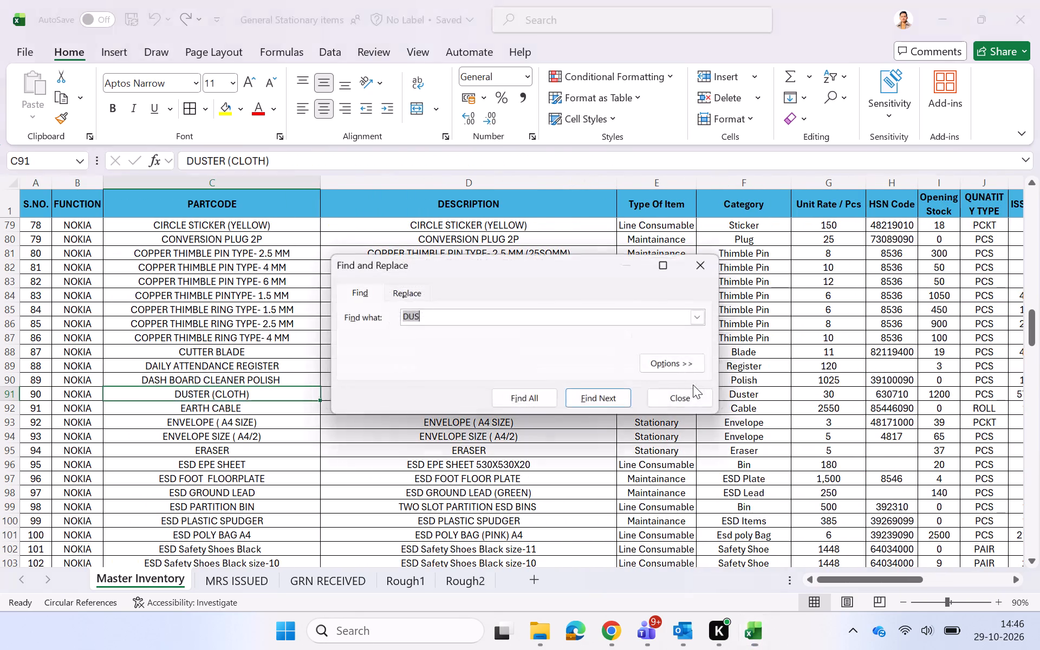
{"action": "type", "text": "GLOV"}
{"action": "key", "text": "Return"}
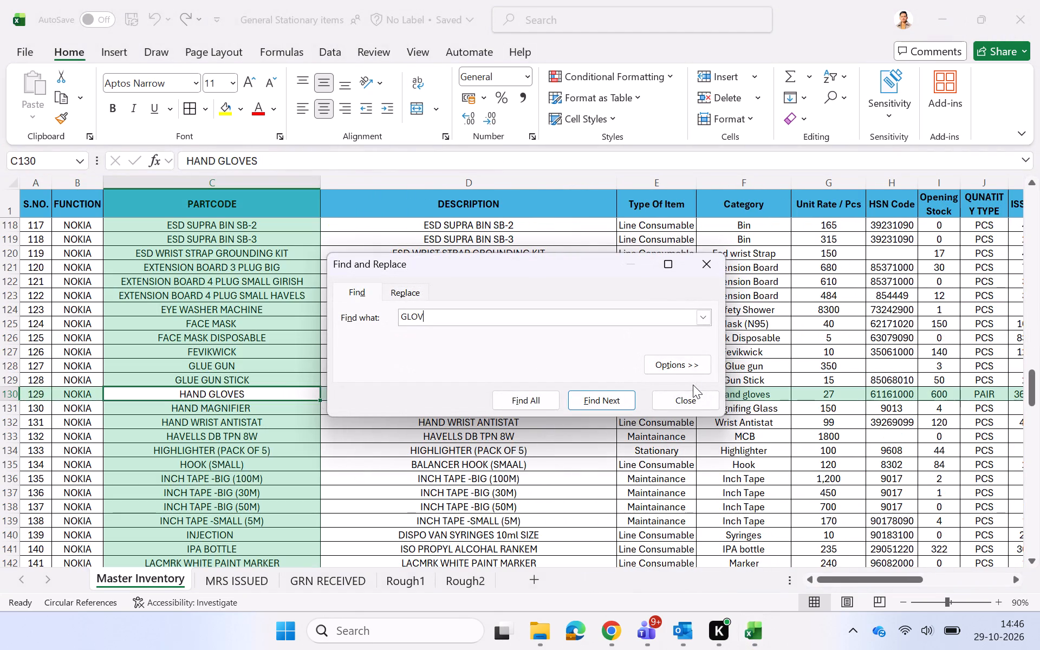
{"action": "left_click", "coordinate": [677, 401]}
Review the HAND GLOVES row through Location and check its Balance Stock against the row above.
{"action": "key", "text": "Right"}
{"action": "key", "text": "Right"}
{"action": "key", "text": "Right"}
{"action": "key", "text": "Right"}
{"action": "key", "text": "Right"}
{"action": "key", "text": "Right"}
{"action": "key", "text": "Right"}
{"action": "key", "text": "Right"}
{"action": "key", "text": "Right"}
{"action": "key", "text": "Right"}
{"action": "key", "text": "Right"}
{"action": "key", "text": "Right"}
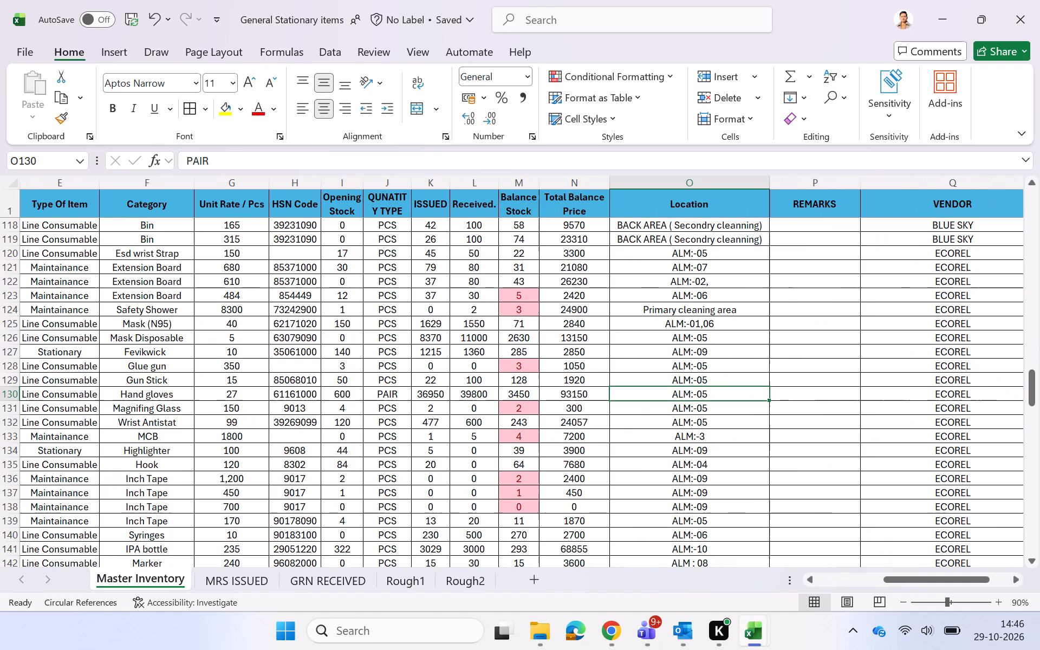
{"action": "key", "text": "Left"}
{"action": "key", "text": "Left"}
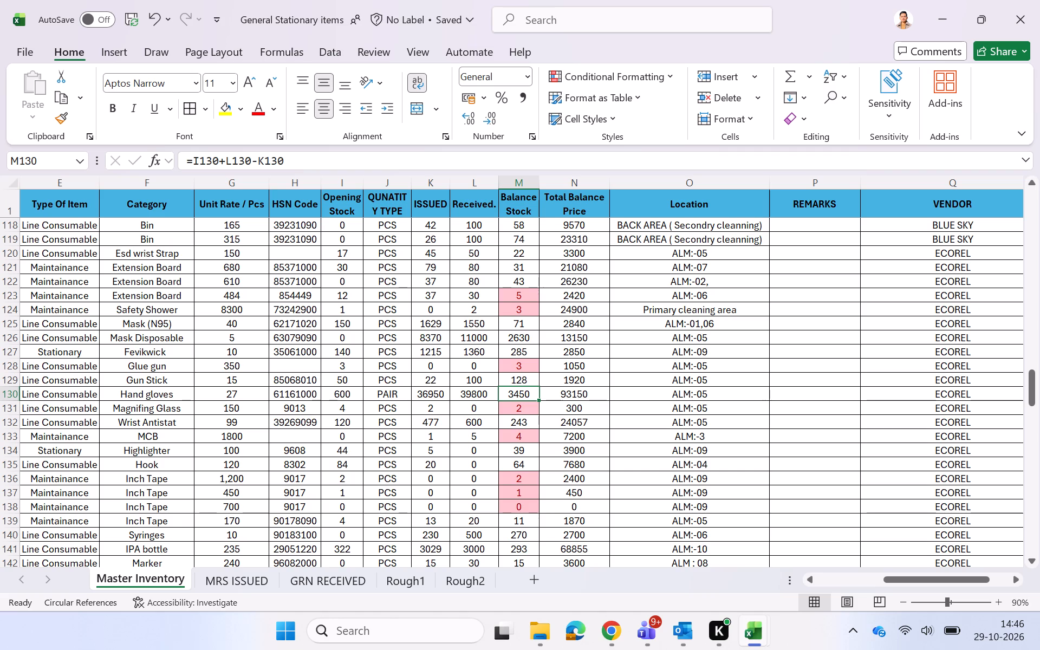
{"action": "key", "text": "Up"}
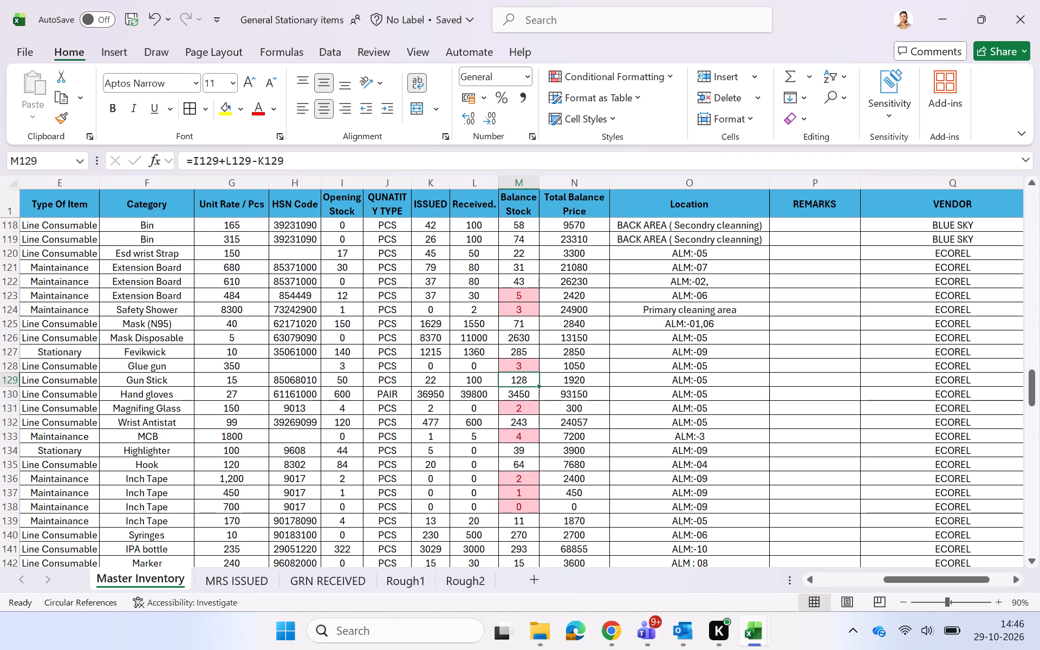
{"action": "key", "text": "Down"}
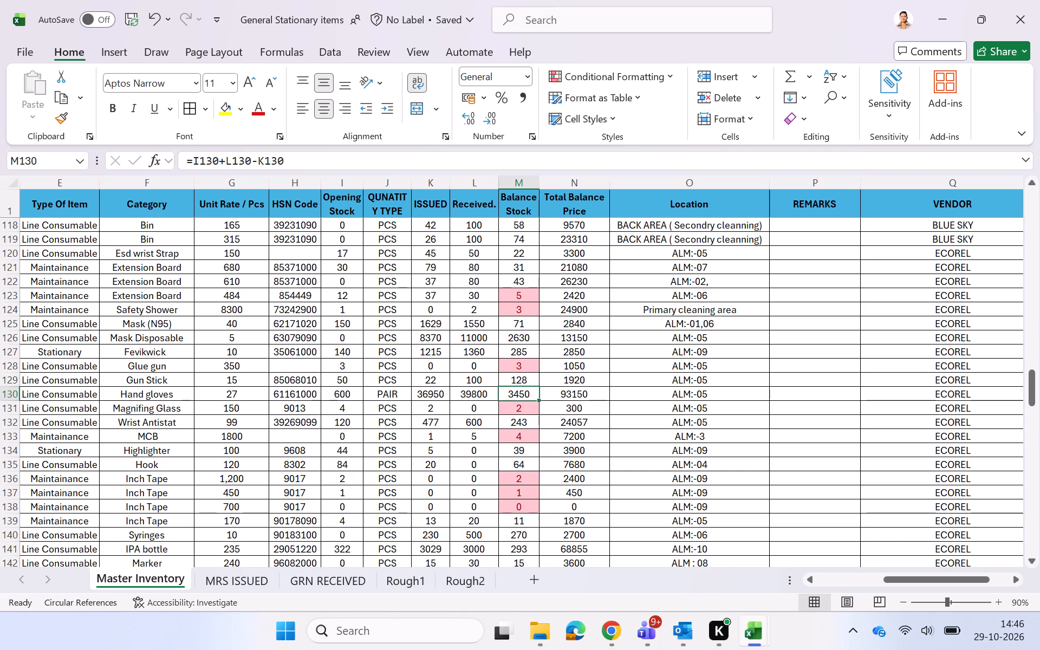
Set the Opening Stock of FEVIKWICK to 120 in Master Inventory.
{"action": "left_click", "coordinate": [329, 362]}
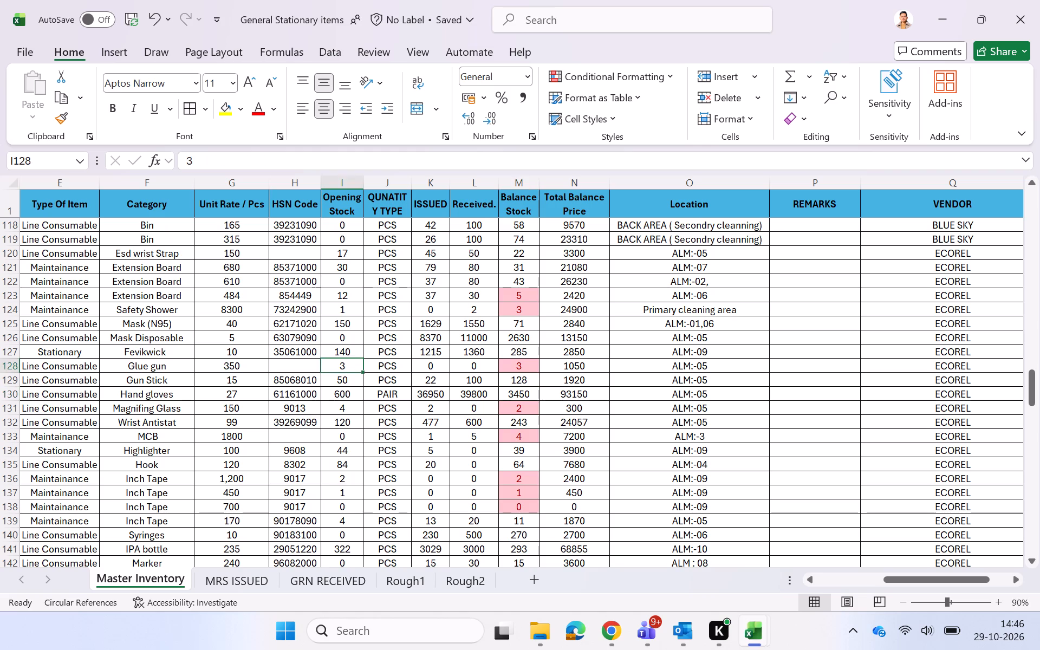
{"action": "key", "text": "Up"}
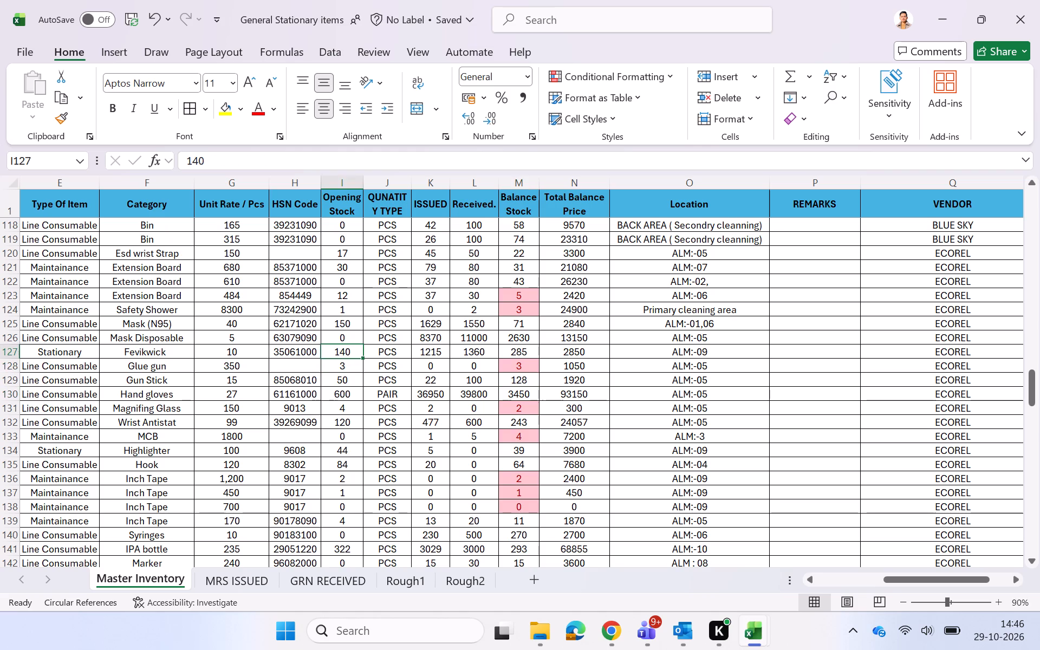
{"action": "type", "text": "120"}
{"action": "key", "text": "Return"}
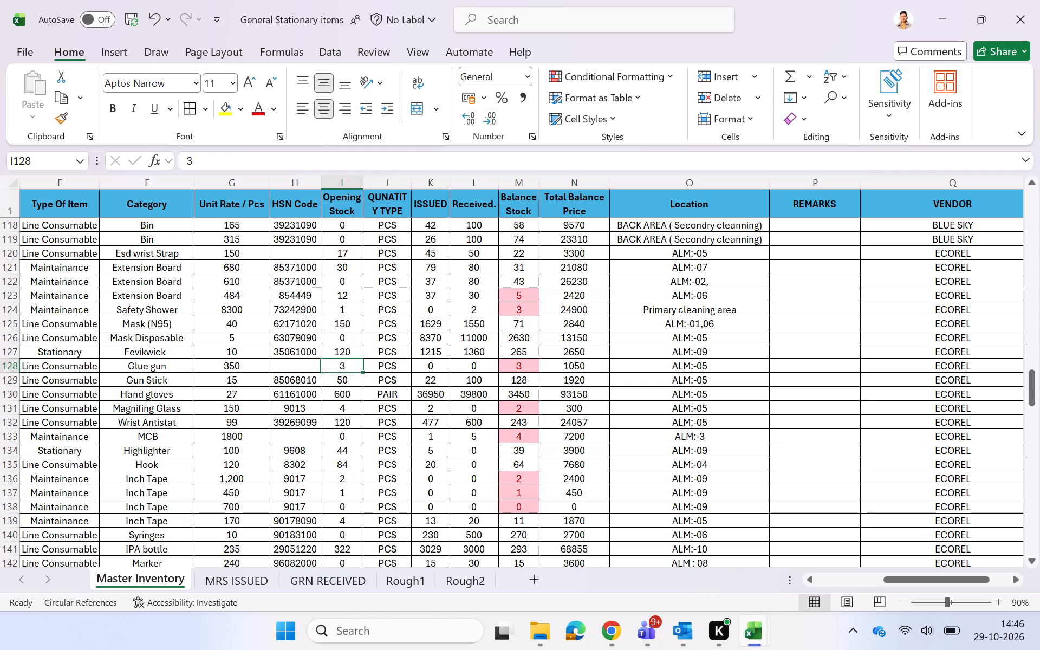
Review the EXTENSION BOARD 4 PLUG SMALL GIRISH row's stock figures and the Issued values down to EYE WASHER MACHINE.
{"action": "left_click", "coordinate": [508, 281]}
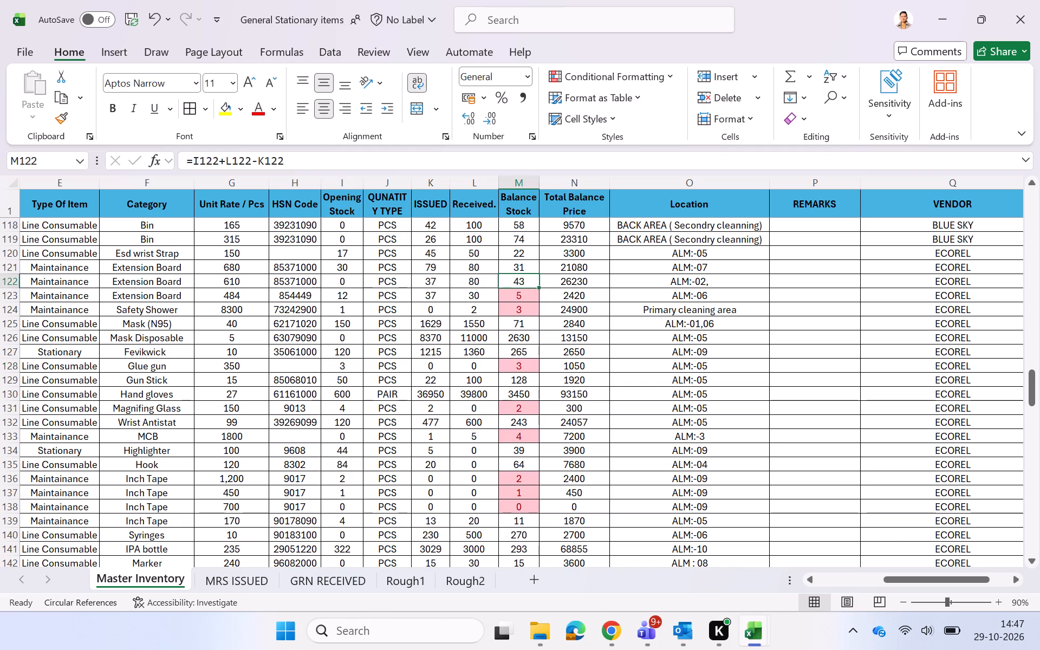
{"action": "key", "text": "Left"}
{"action": "key", "text": "Left"}
{"action": "key", "text": "Left"}
{"action": "key", "text": "Left"}
{"action": "key", "text": "Left"}
{"action": "key", "text": "Left"}
{"action": "key", "text": "Left"}
{"action": "key", "text": "Left"}
{"action": "key", "text": "Left"}
{"action": "key", "text": "Left"}
{"action": "key", "text": "Left"}
{"action": "key", "text": "Left"}
{"action": "key", "text": "Right"}
{"action": "key", "text": "Right"}
{"action": "key", "text": "Right"}
{"action": "key", "text": "Right"}
{"action": "key", "text": "Right"}
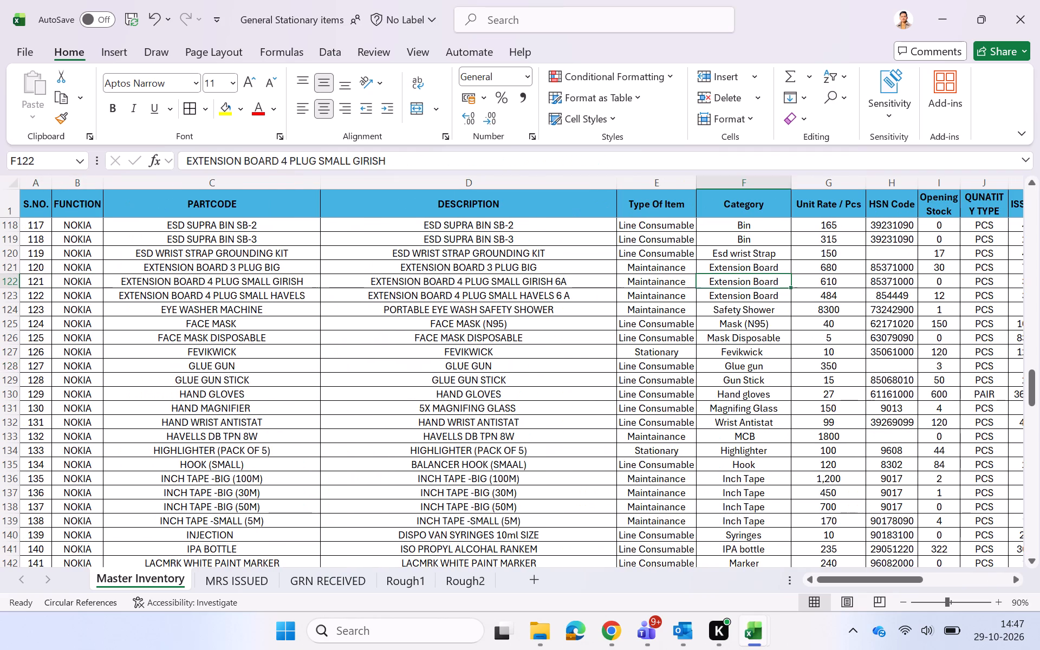
{"action": "key", "text": "Right"}
{"action": "key", "text": "Right"}
{"action": "key", "text": "Right"}
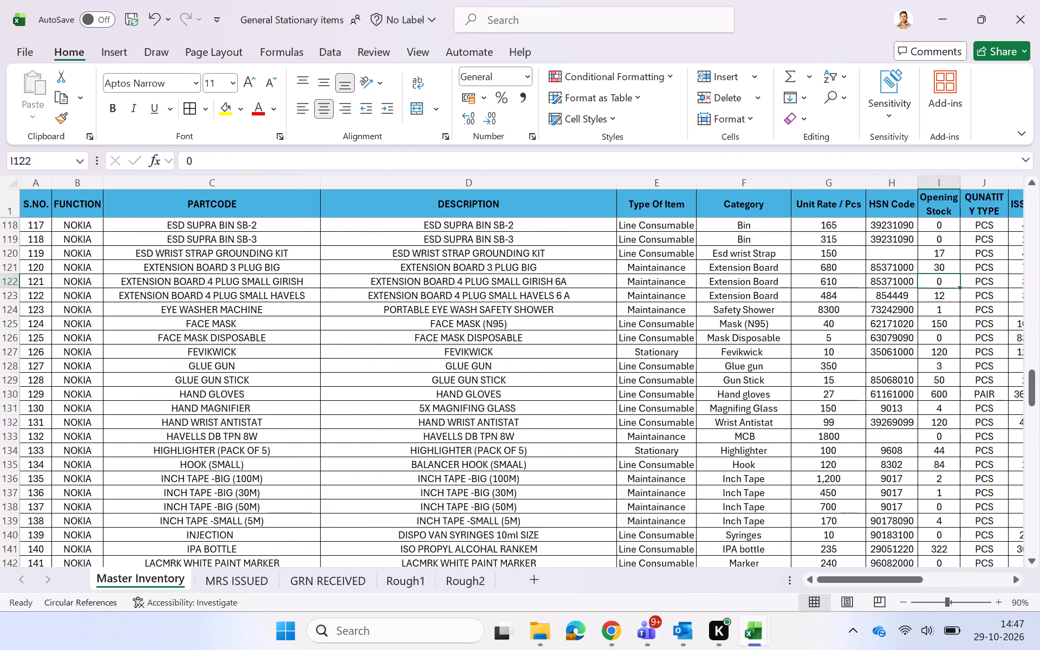
{"action": "key", "text": "Right"}
{"action": "key", "text": "Right"}
{"action": "key", "text": "Right"}
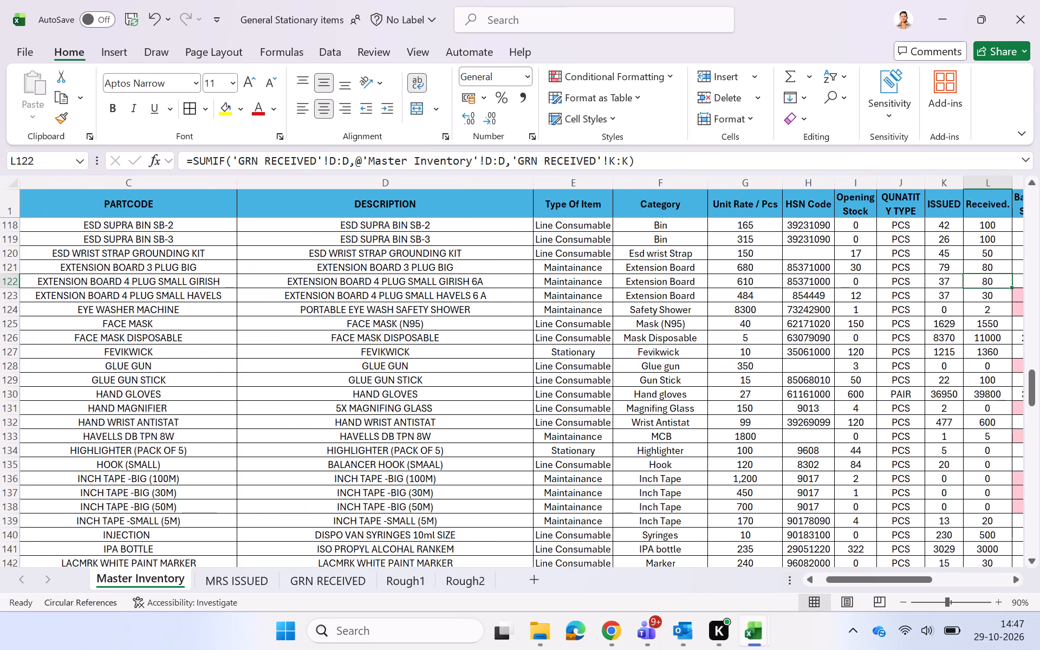
{"action": "key", "text": "Left"}
{"action": "key", "text": "Left"}
{"action": "key", "text": "Right"}
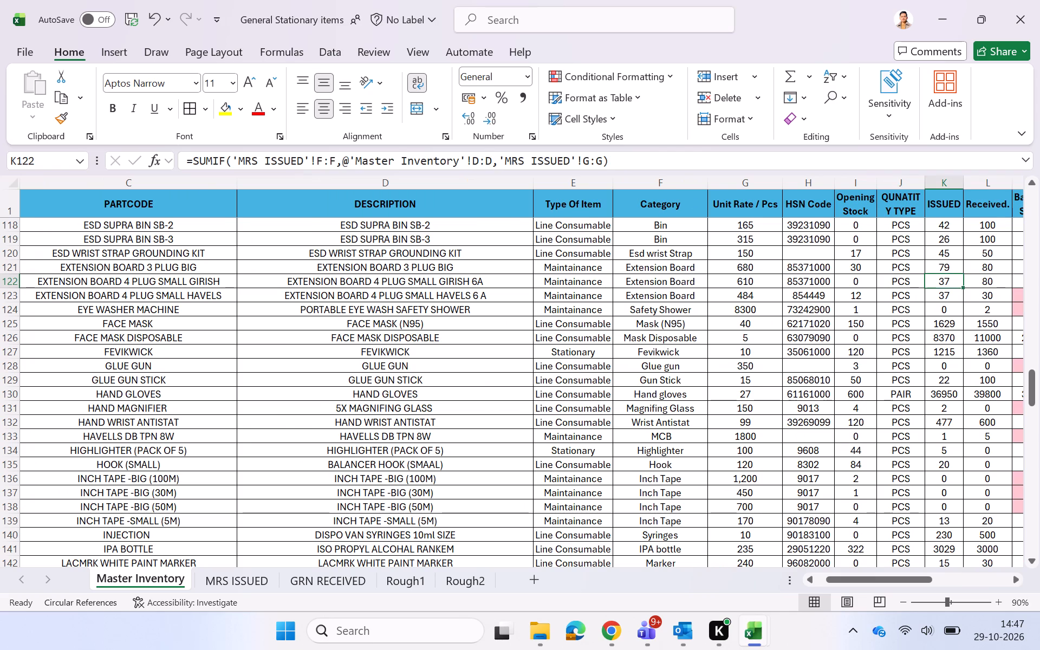
{"action": "key", "text": "Down"}
{"action": "key", "text": "Down"}
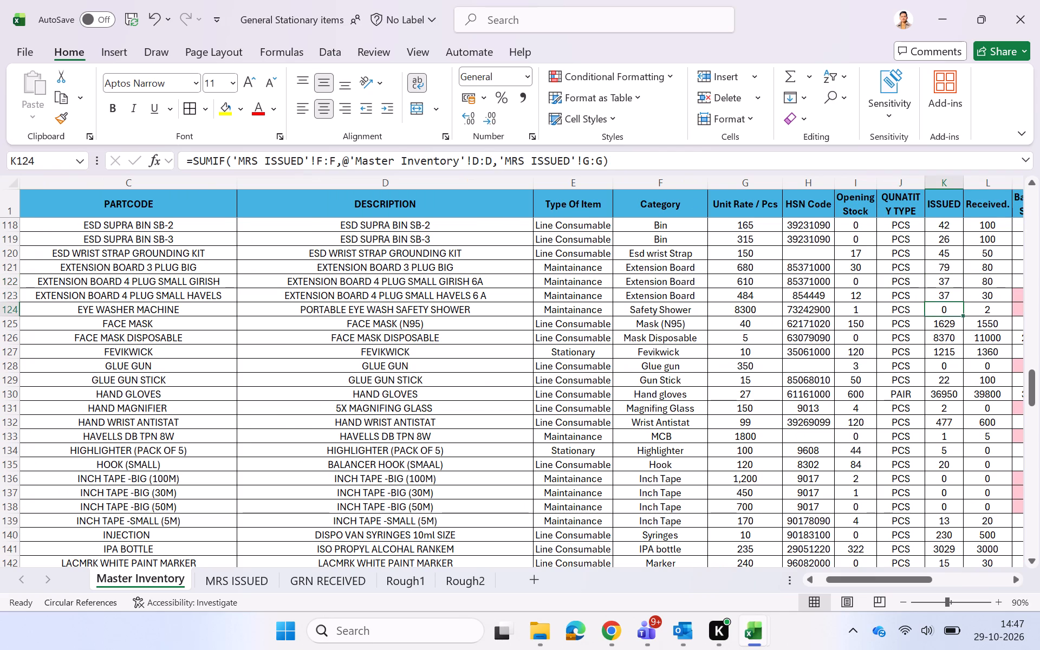
{"action": "scroll", "coordinate": [318, 270], "scroll_direction": "left", "scroll_amount": 1}
{"action": "scroll", "coordinate": [425, 454], "scroll_direction": "left", "scroll_amount": 1}
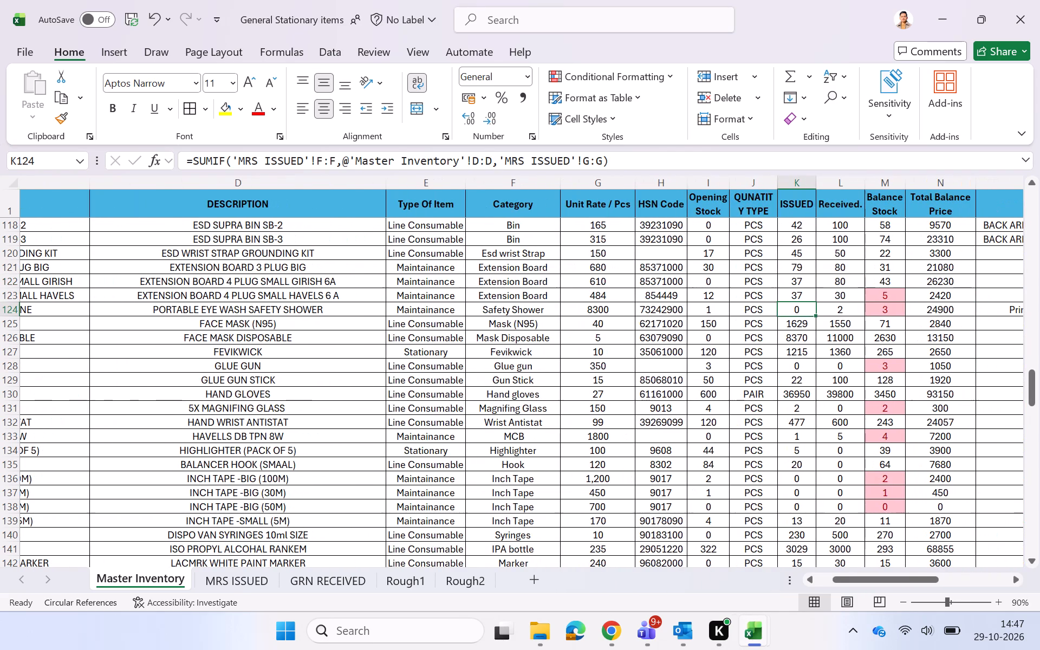
Review the FACE MASK (N95) row in Master Inventory from FUNCTION across to Balance Stock.
{"action": "left_click", "coordinate": [302, 322]}
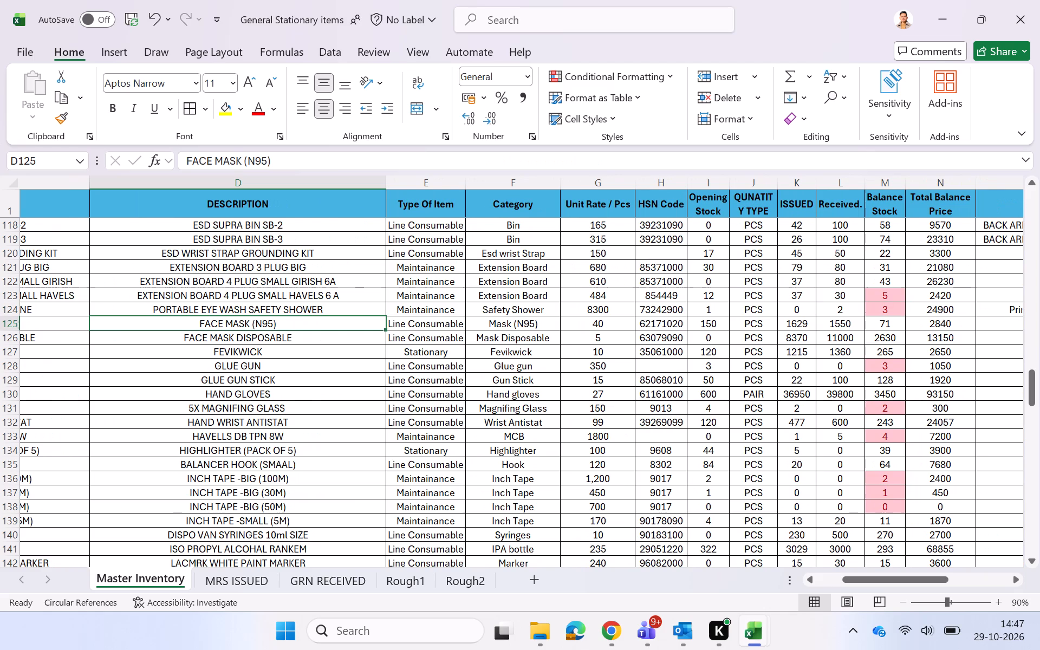
{"action": "key", "text": "Left"}
{"action": "key", "text": "Left"}
{"action": "key", "text": "Left"}
{"action": "key", "text": "Left"}
{"action": "key", "text": "Left"}
{"action": "key", "text": "Left"}
{"action": "key", "text": "Left"}
{"action": "key", "text": "Left"}
{"action": "key", "text": "Left"}
{"action": "key", "text": "Right"}
{"action": "key", "text": "Right"}
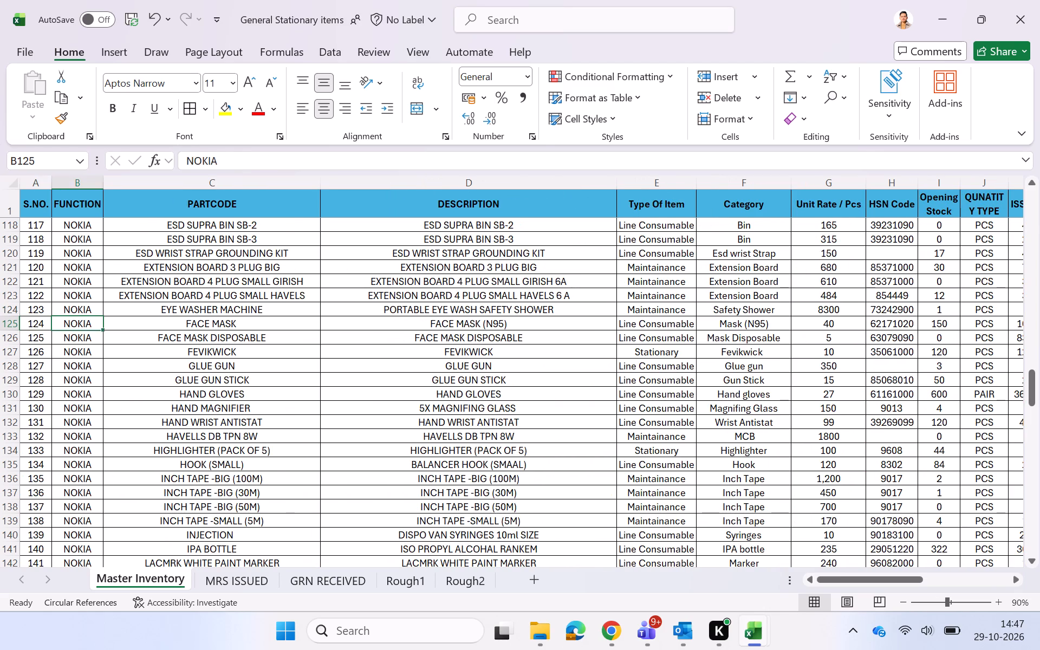
{"action": "key", "text": "Right"}
{"action": "key", "text": "Right"}
{"action": "key", "text": "Right"}
{"action": "key", "text": "Right"}
{"action": "key", "text": "Right"}
{"action": "key", "text": "Right"}
{"action": "key", "text": "Right"}
{"action": "key", "text": "Right"}
{"action": "key", "text": "Right"}
{"action": "key", "text": "Right"}
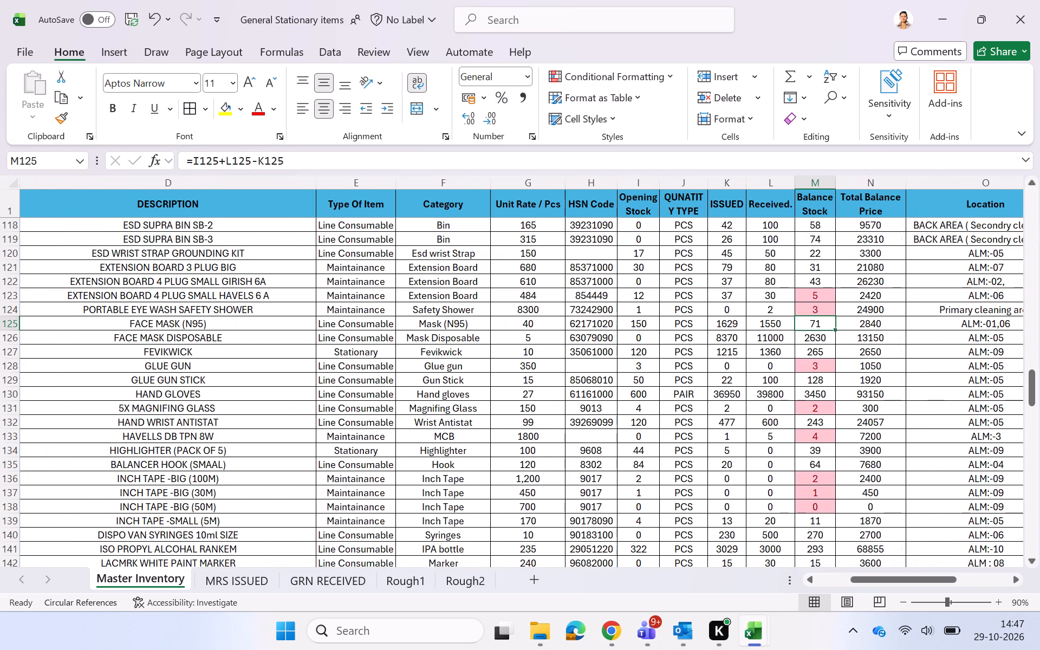
Select the PARTCODE and DESCRIPTION cells of the FACE MASK (N95) row in Master Inventory.
{"action": "key", "text": "Left"}
{"action": "key", "text": "Left"}
{"action": "key", "text": "Left"}
{"action": "key", "text": "Left"}
{"action": "key", "text": "Left"}
{"action": "key", "text": "Left"}
{"action": "key", "text": "Left"}
{"action": "key", "text": "Left"}
{"action": "key", "text": "Left"}
{"action": "key", "text": "Left"}
{"action": "key", "text": "Left"}
{"action": "key", "text": "Left"}
{"action": "key", "text": "Left"}
{"action": "key", "text": "Left"}
{"action": "key", "text": "Left"}
{"action": "key", "text": "Left"}
{"action": "key", "text": "Left"}
{"action": "key", "text": "Left"}
{"action": "key", "text": "Right"}
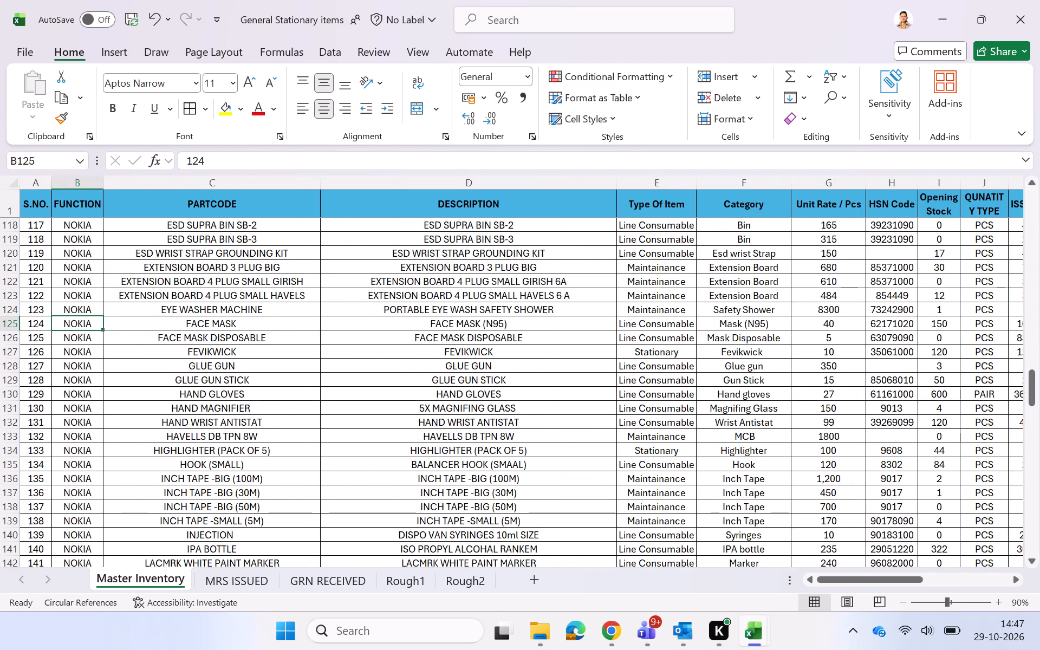
{"action": "key", "text": "Right"}
{"action": "key", "text": "shift+Right"}
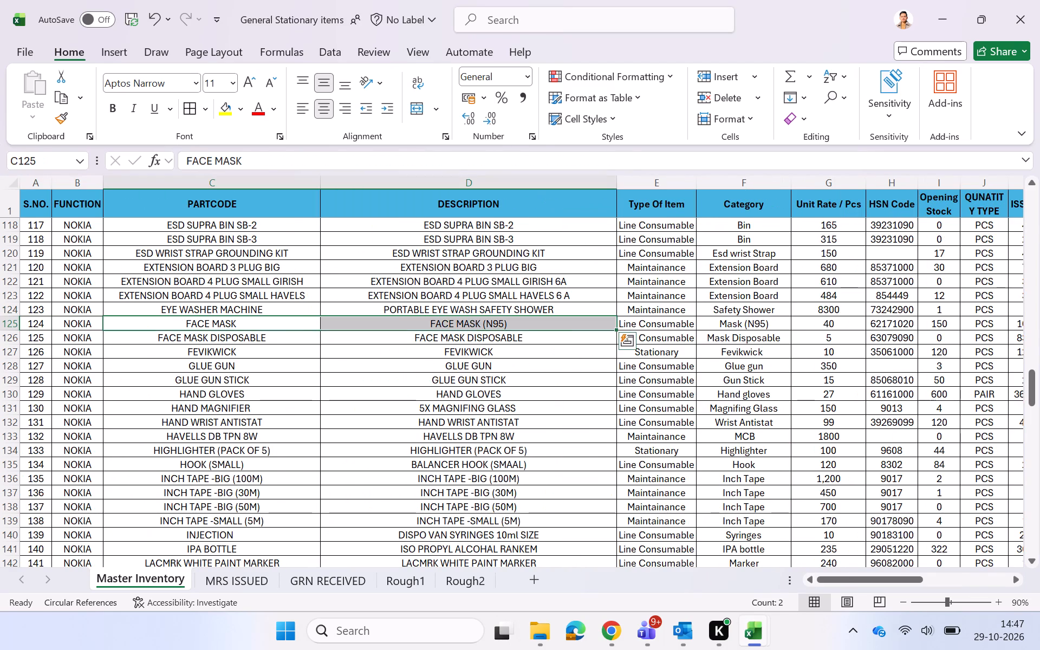
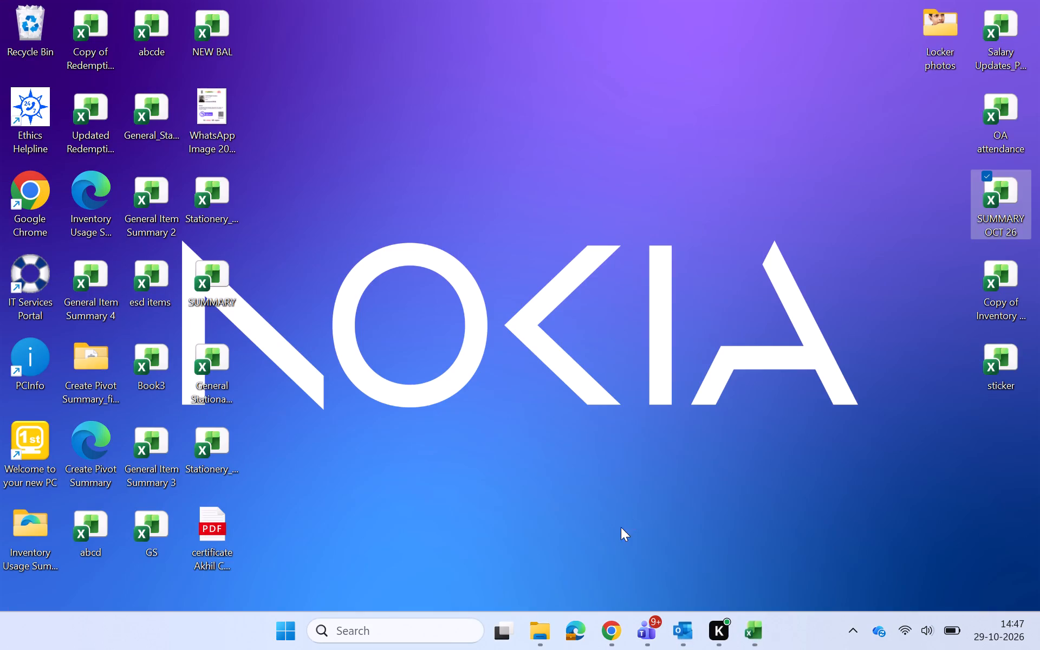
Switch to File Explorer and open the saved Book1 workbook with the stationery requirement list.
{"action": "left_click", "coordinate": [534, 641]}
{"action": "double_click", "coordinate": [257, 537]}
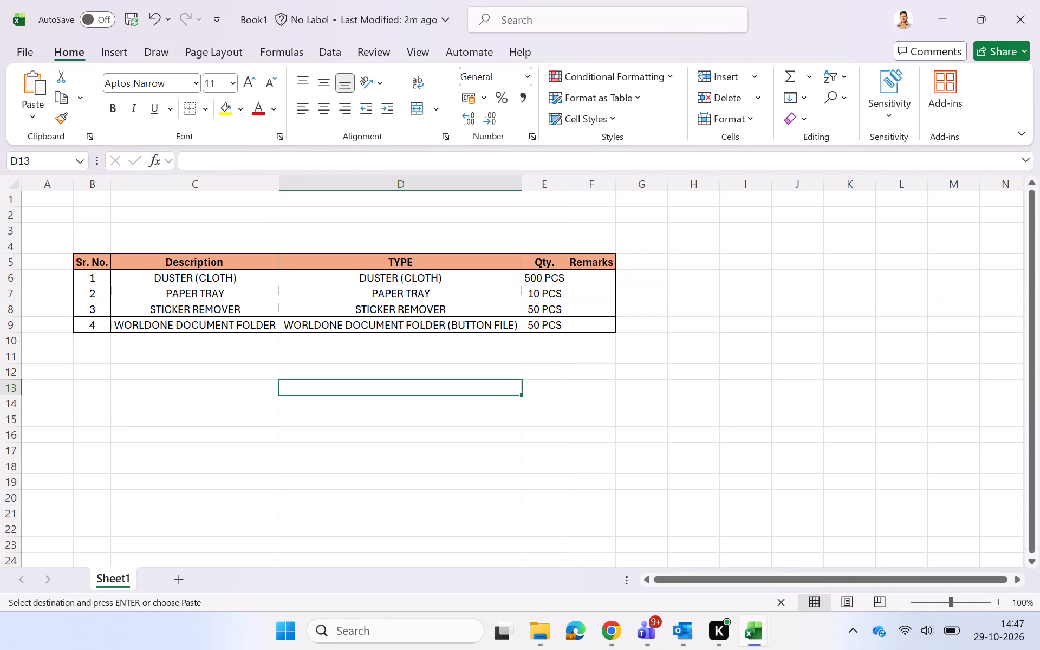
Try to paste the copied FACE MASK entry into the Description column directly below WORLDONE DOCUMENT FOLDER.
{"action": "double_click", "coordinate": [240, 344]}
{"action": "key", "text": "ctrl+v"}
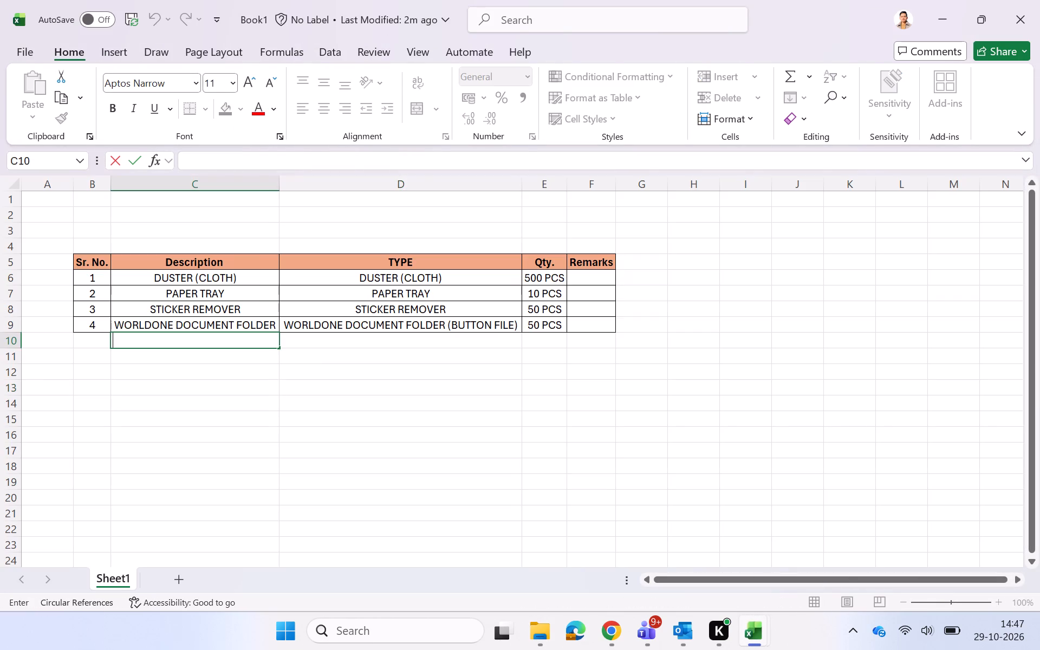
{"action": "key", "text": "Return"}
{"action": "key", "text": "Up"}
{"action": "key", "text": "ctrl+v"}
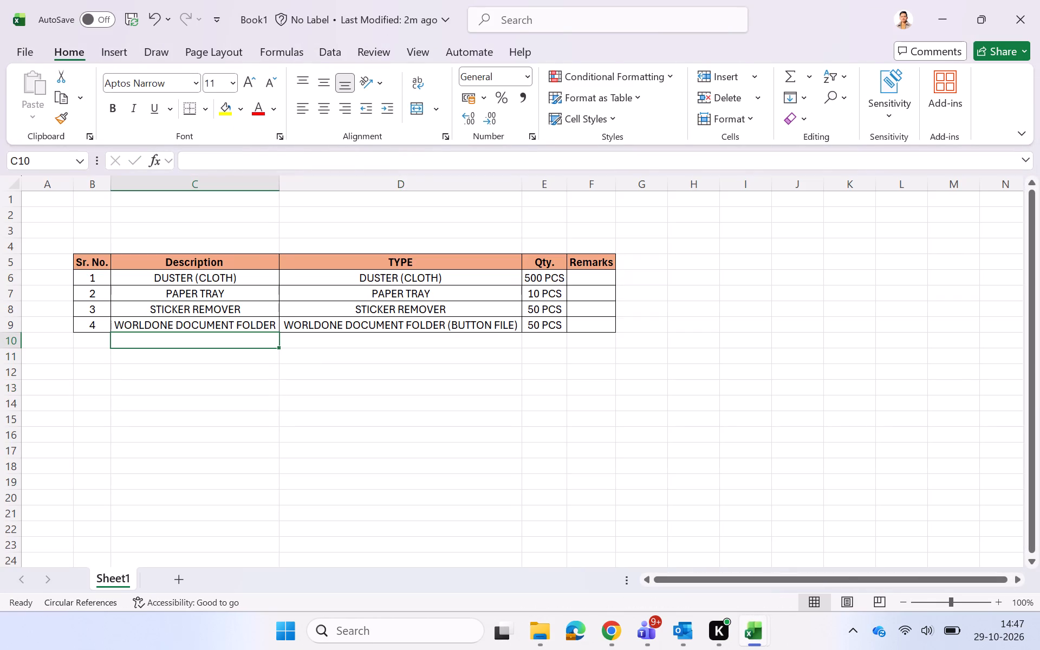
Switch to the General Stationary items workbook and review the Master Inventory items around CUTTER BLADE to ENVELOPE, then back up to the first row.
{"action": "key", "text": "alt+Tab"}
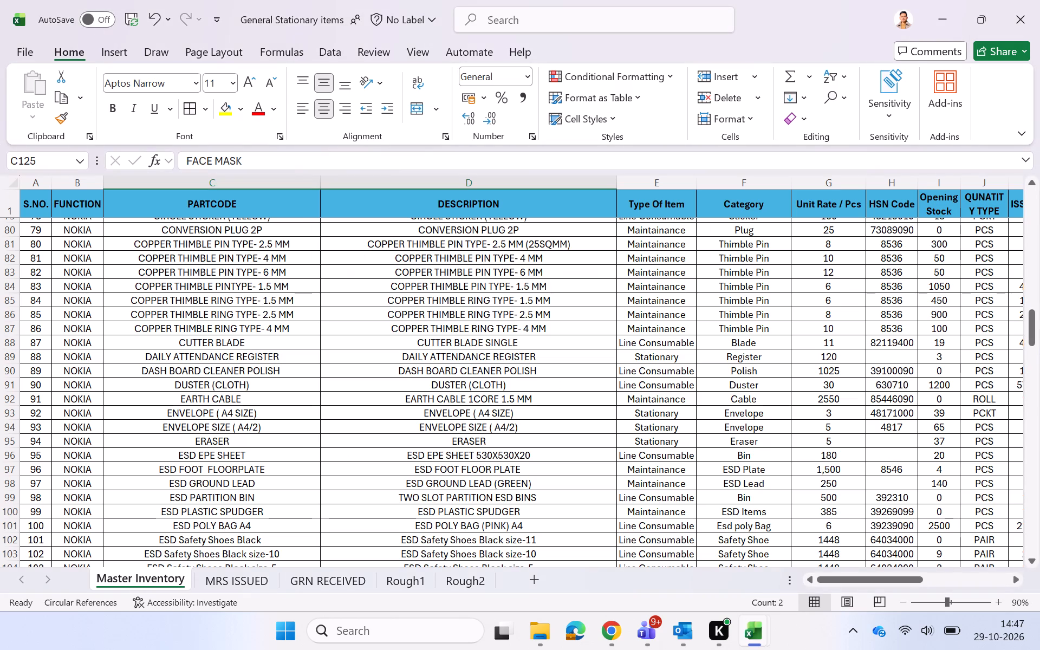
{"action": "left_click", "coordinate": [240, 344]}
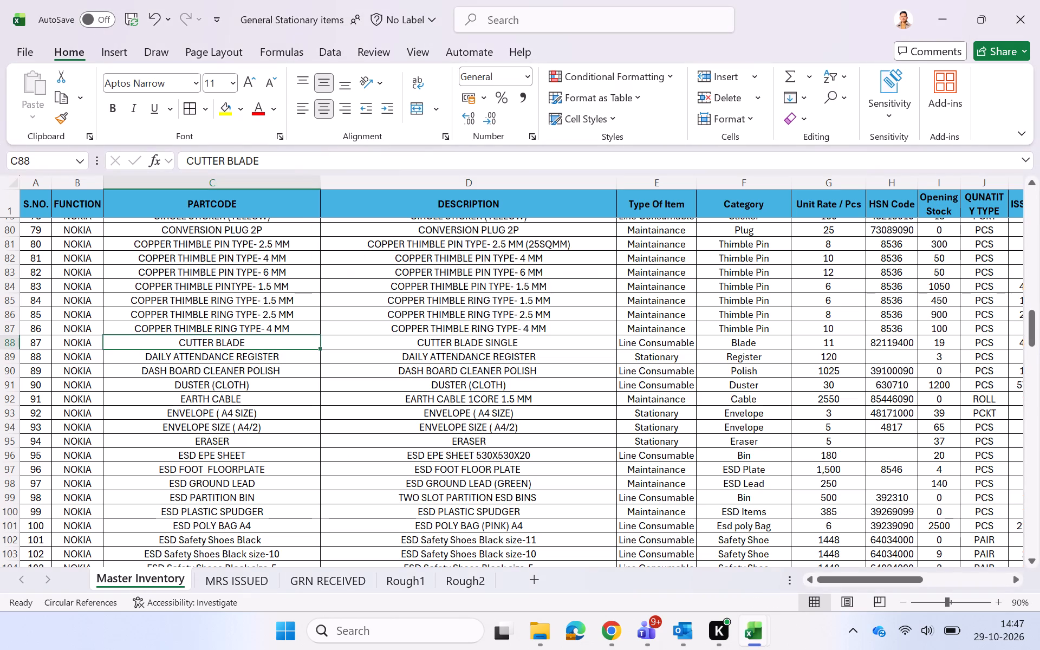
{"action": "key", "text": "Down"}
{"action": "key", "text": "Down"}
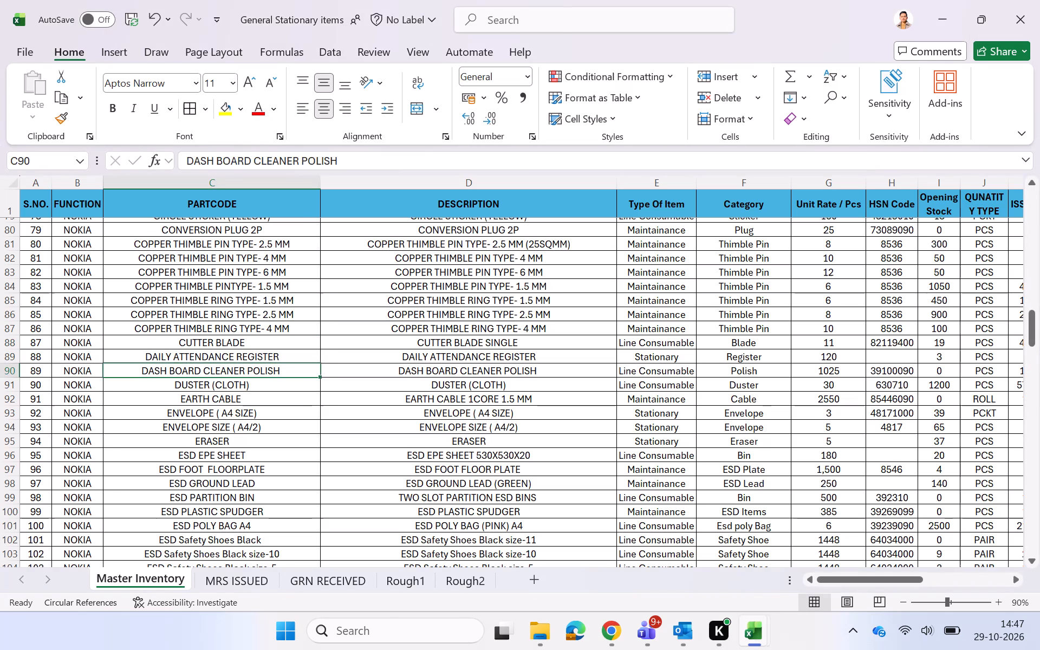
{"action": "key", "text": "Down"}
{"action": "key", "text": "Down"}
{"action": "key", "text": "Down"}
{"action": "key", "text": "Down"}
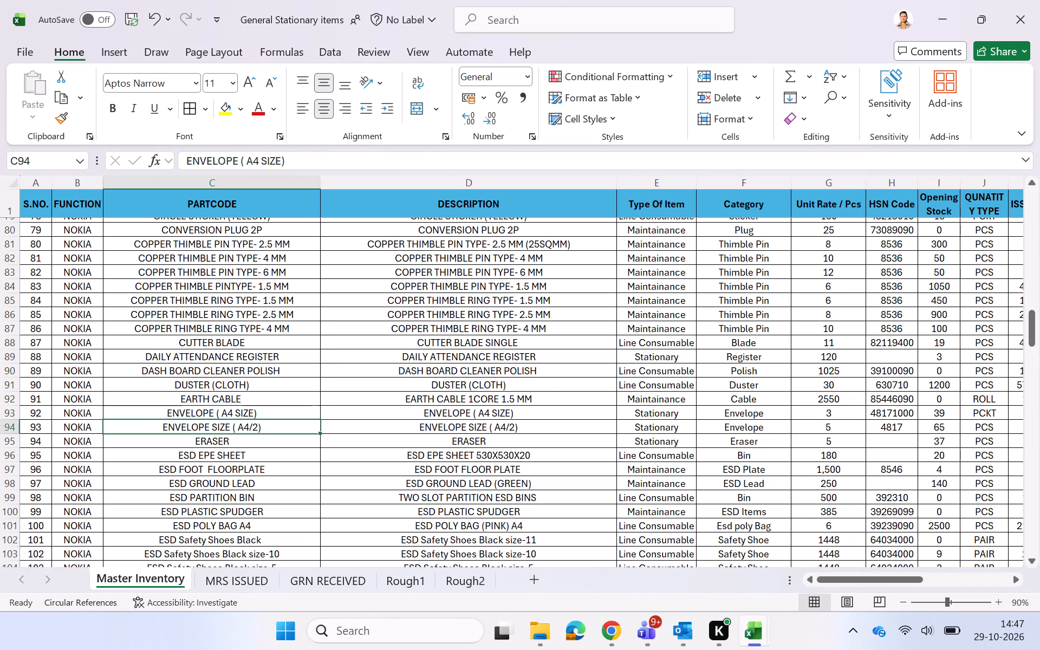
{"action": "scroll", "coordinate": [240, 344], "scroll_direction": "up", "scroll_amount": 2}
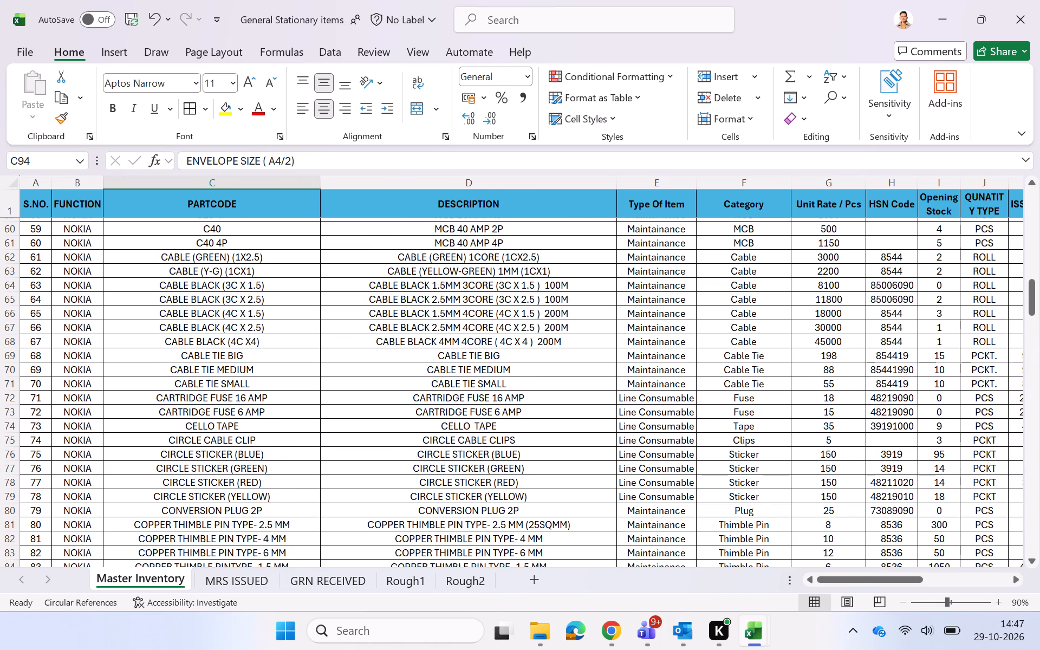
{"action": "scroll", "coordinate": [278, 383], "scroll_direction": "up", "scroll_amount": 2}
{"action": "scroll", "coordinate": [277, 308], "scroll_direction": "up", "scroll_amount": 5}
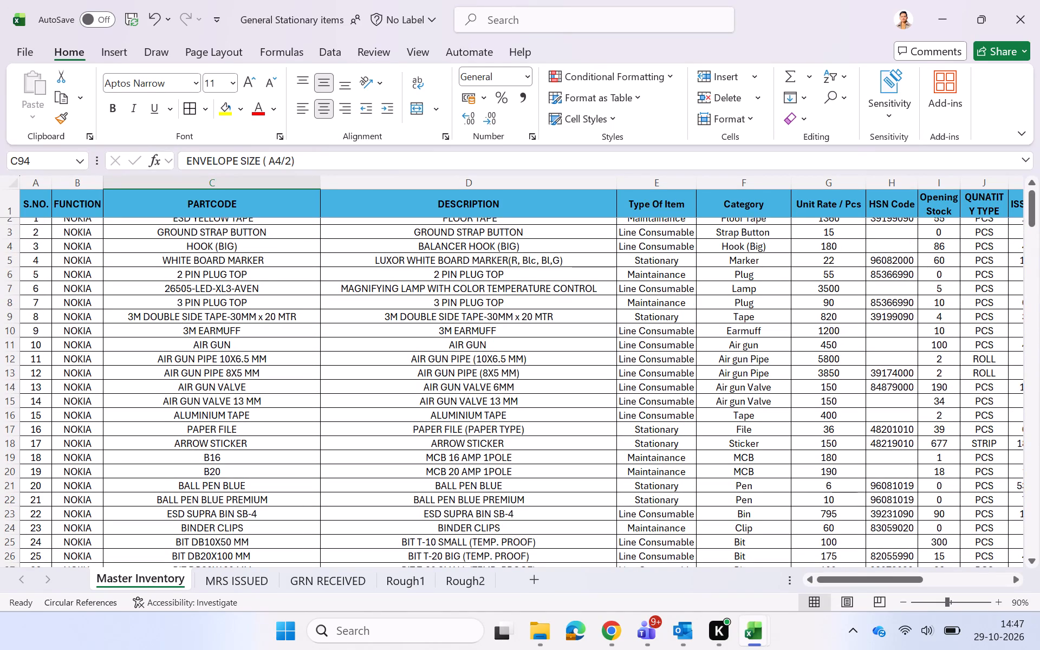
{"action": "scroll", "coordinate": [283, 418], "scroll_direction": "up", "scroll_amount": 1}
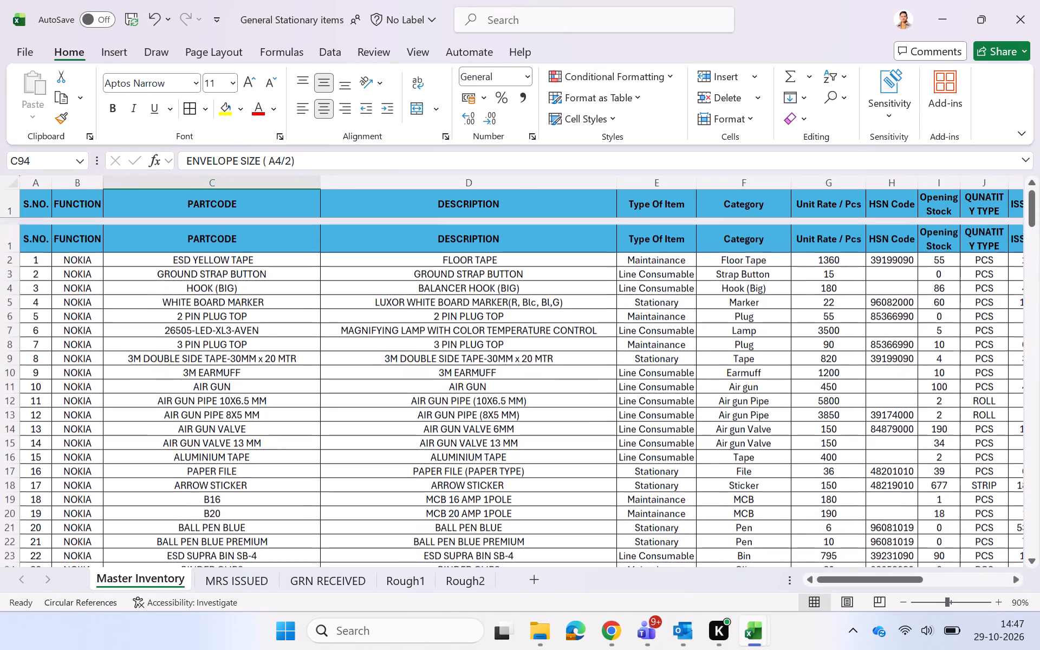
{"action": "scroll", "coordinate": [283, 418], "scroll_direction": "up", "scroll_amount": 1}
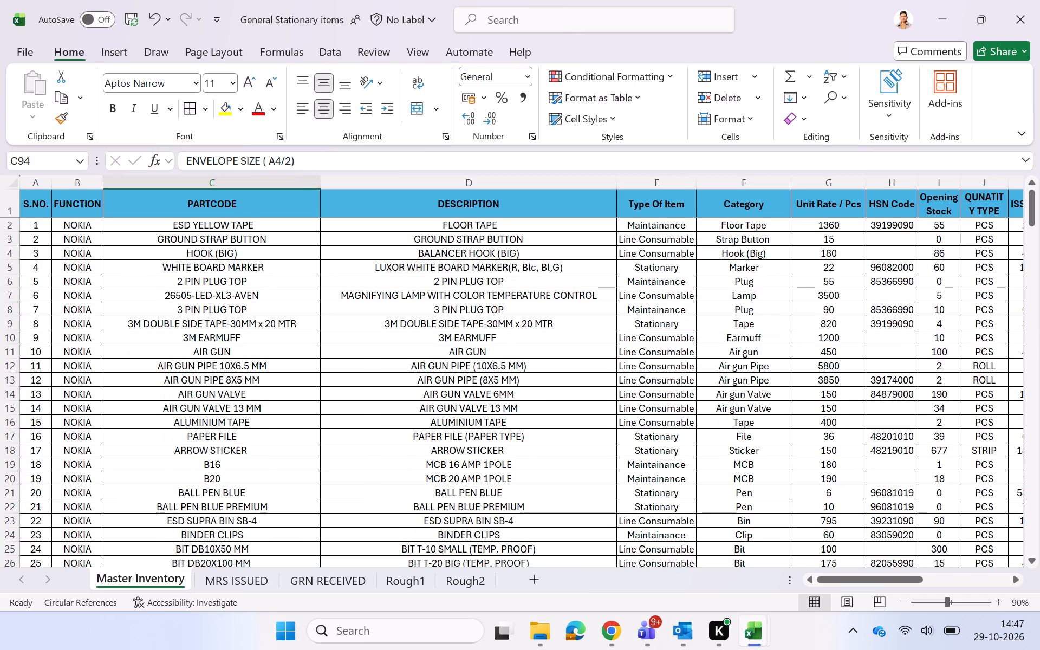
Look down the Master Inventory item list from the first row to EYE WASHER MACHINE and the FACE MASK and HAND GLOVES rows below it.
{"action": "scroll", "coordinate": [283, 418], "scroll_direction": "down", "scroll_amount": 6}
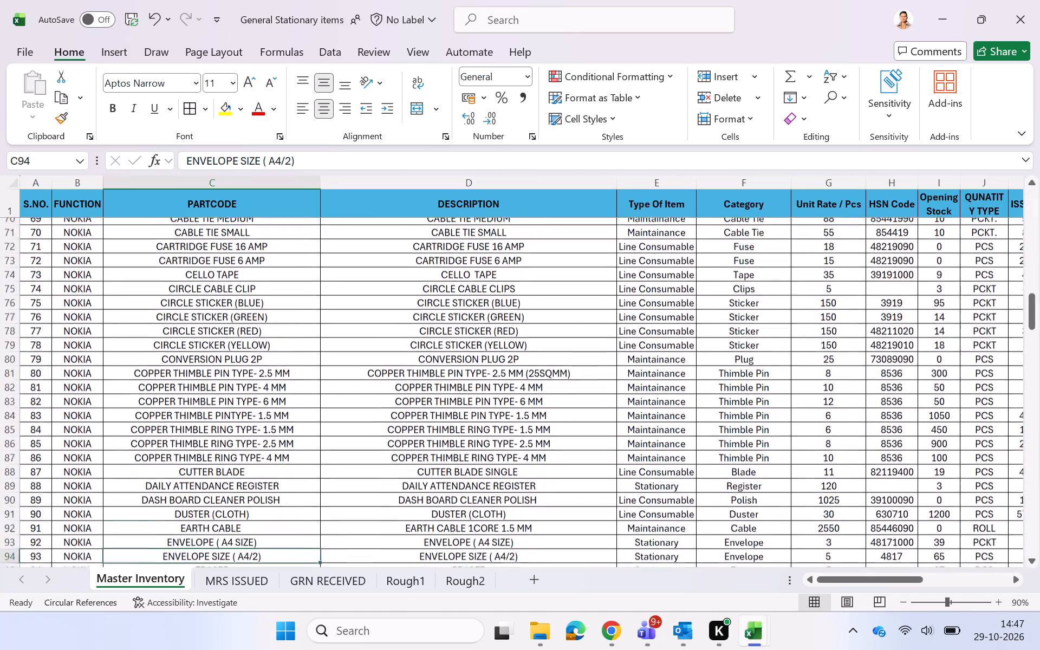
{"action": "scroll", "coordinate": [283, 418], "scroll_direction": "down", "scroll_amount": 1}
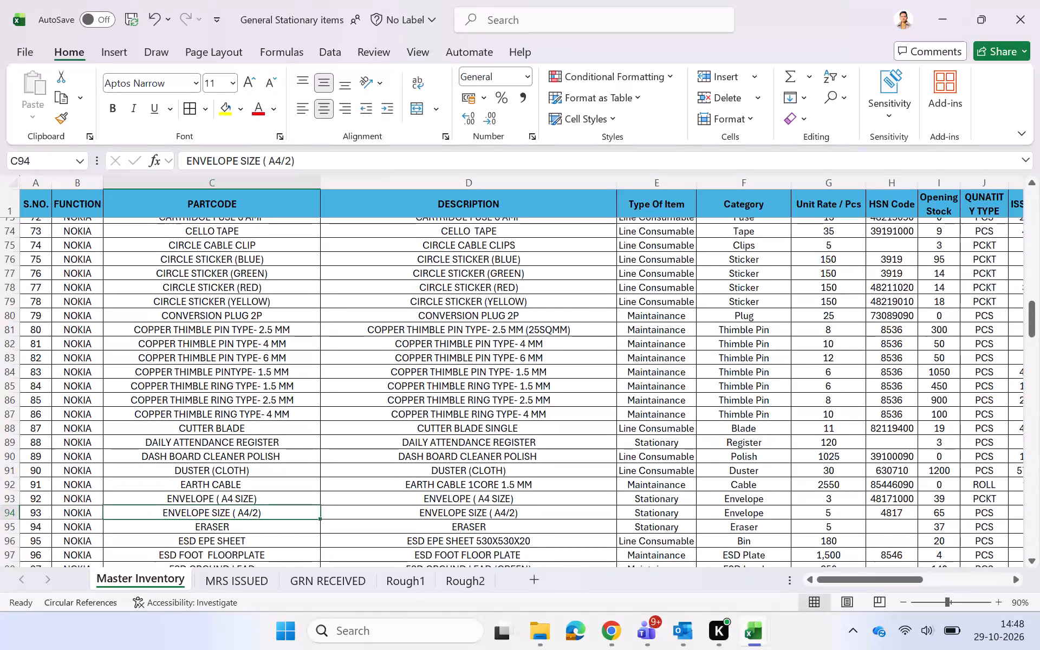
{"action": "scroll", "coordinate": [284, 465], "scroll_direction": "down", "scroll_amount": 1}
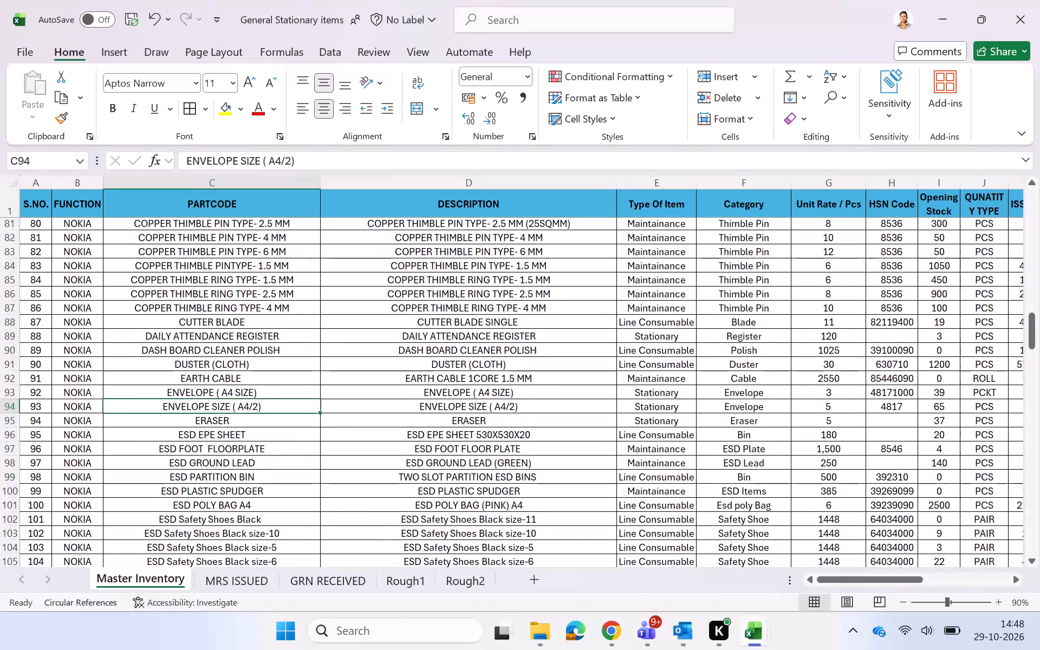
{"action": "scroll", "coordinate": [284, 465], "scroll_direction": "down", "scroll_amount": 1}
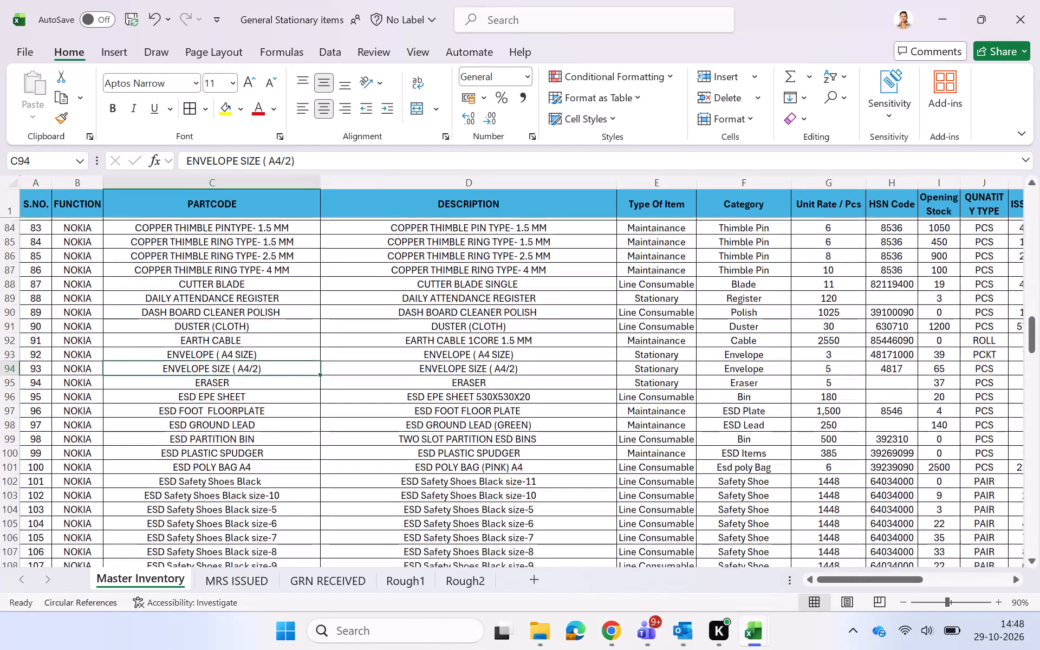
{"action": "scroll", "coordinate": [284, 465], "scroll_direction": "down", "scroll_amount": 1}
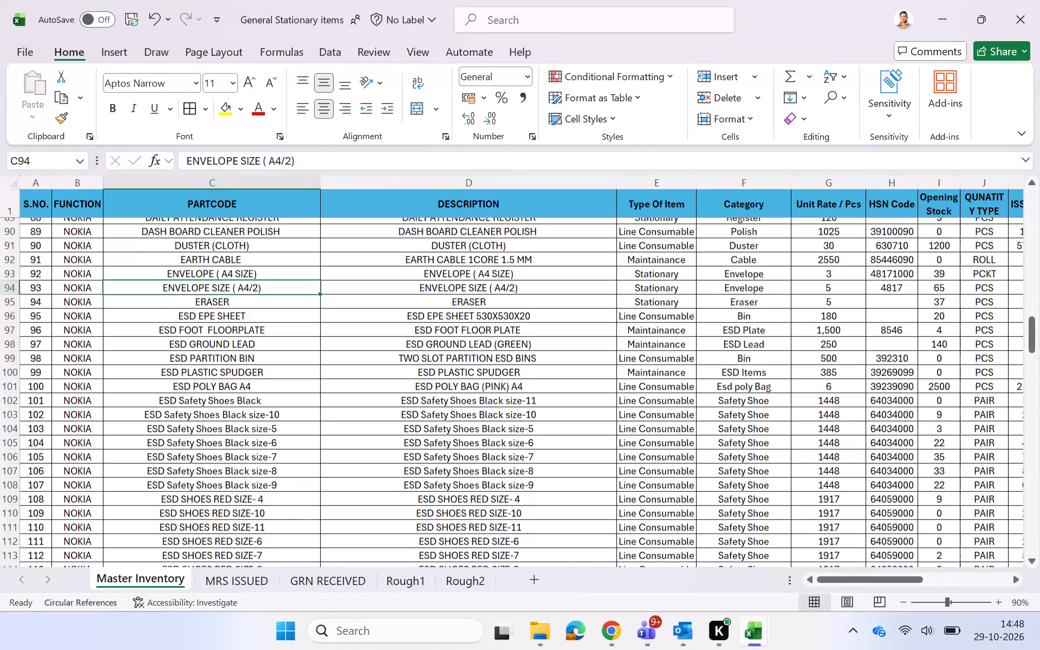
{"action": "scroll", "coordinate": [284, 465], "scroll_direction": "down", "scroll_amount": 1}
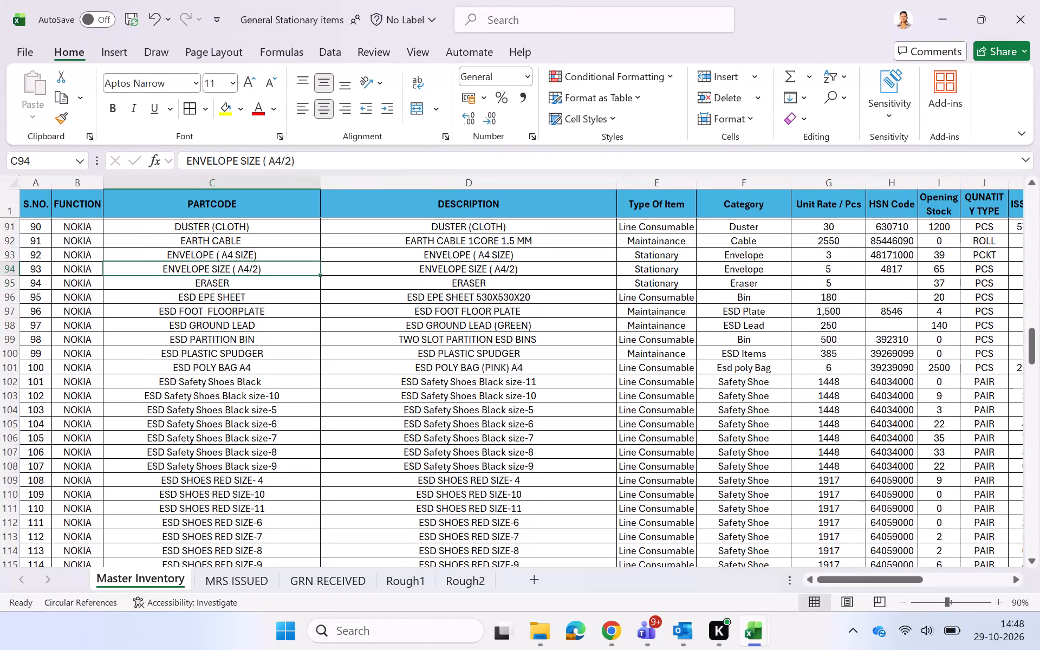
{"action": "scroll", "coordinate": [284, 465], "scroll_direction": "down", "scroll_amount": 2}
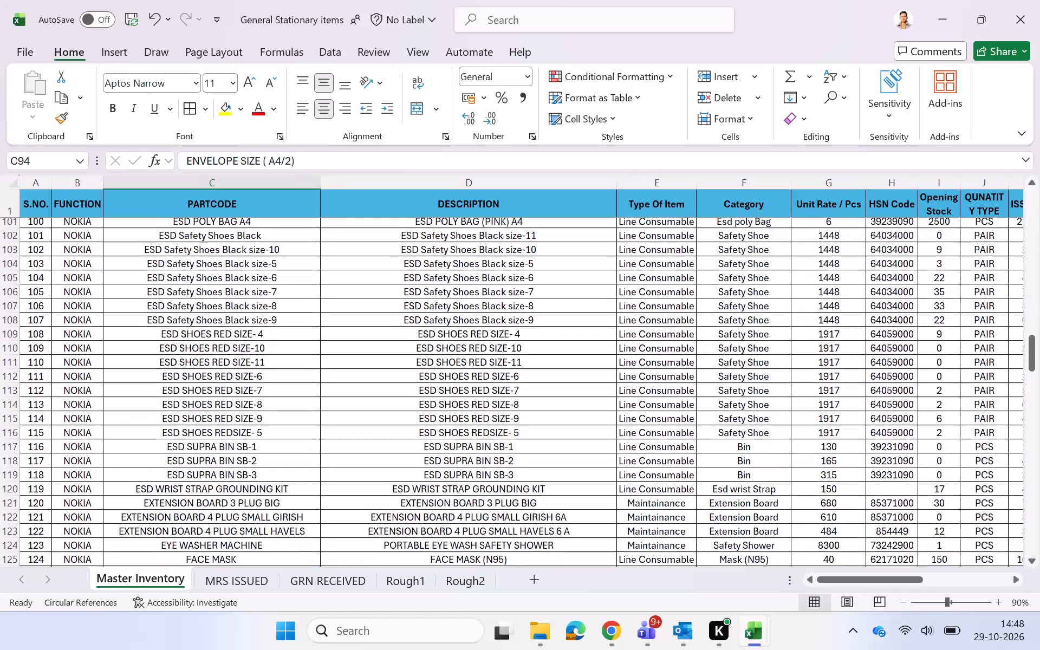
{"action": "scroll", "coordinate": [284, 465], "scroll_direction": "down", "scroll_amount": 1}
{"action": "left_click", "coordinate": [284, 465]}
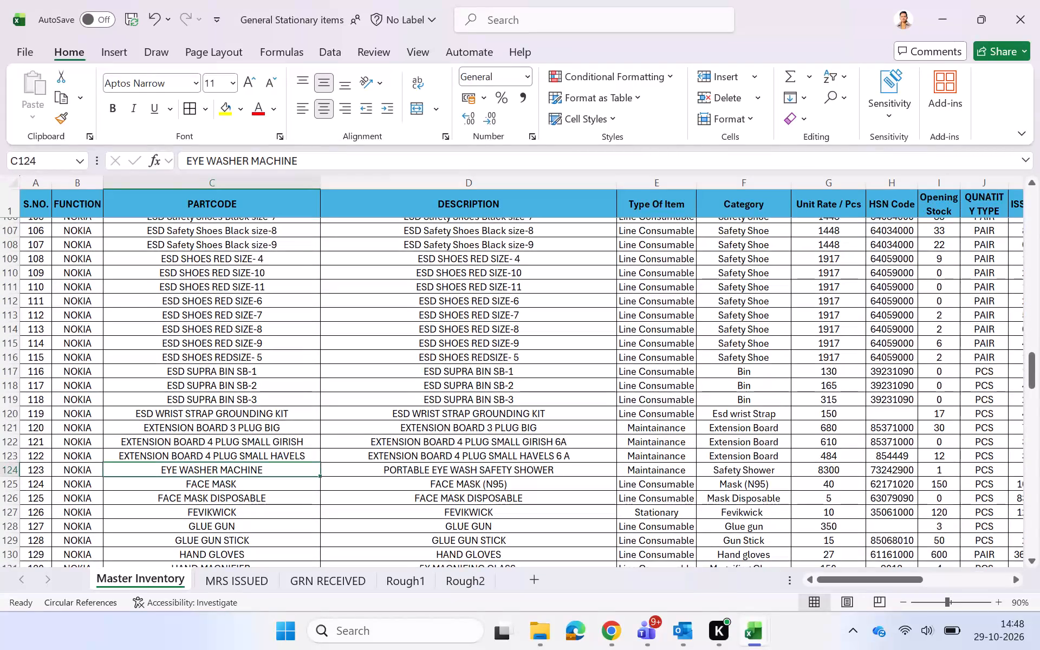
{"action": "scroll", "coordinate": [284, 465], "scroll_direction": "down", "scroll_amount": 1}
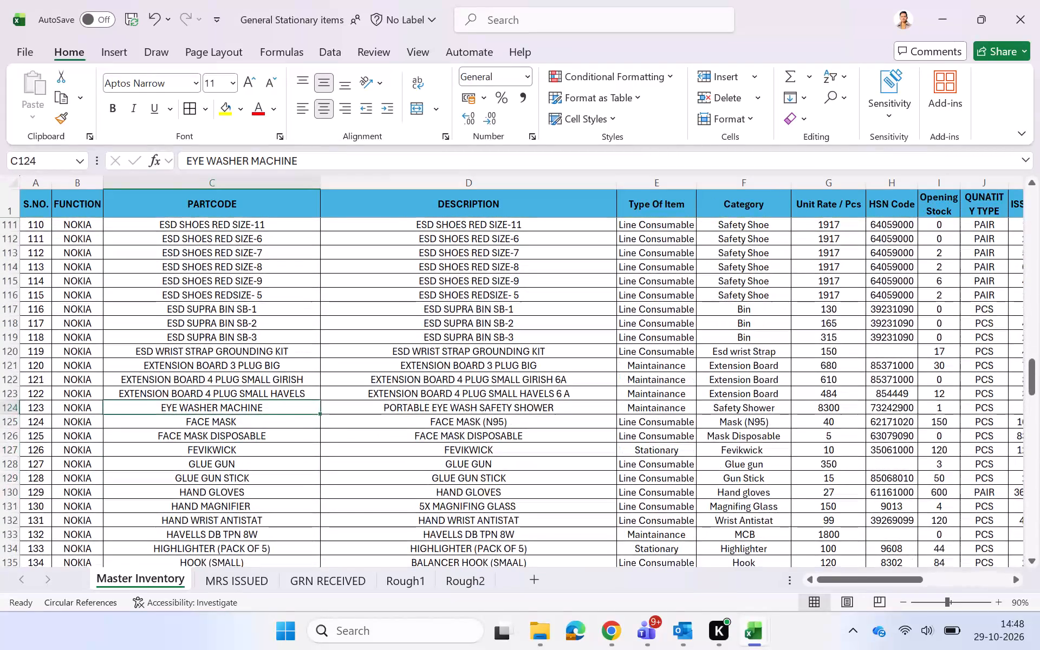
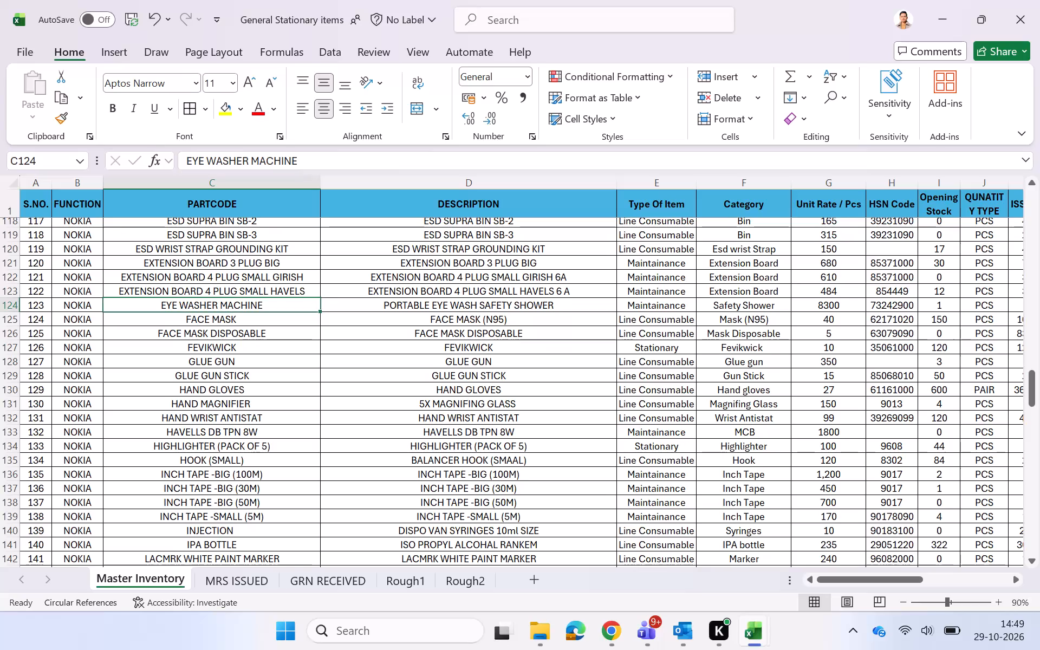
Review the Master Inventory items from HOOK (SMALL) down to TABLE LEG HOLDER (RED), and return to the first row.
{"action": "left_click", "coordinate": [284, 465]}
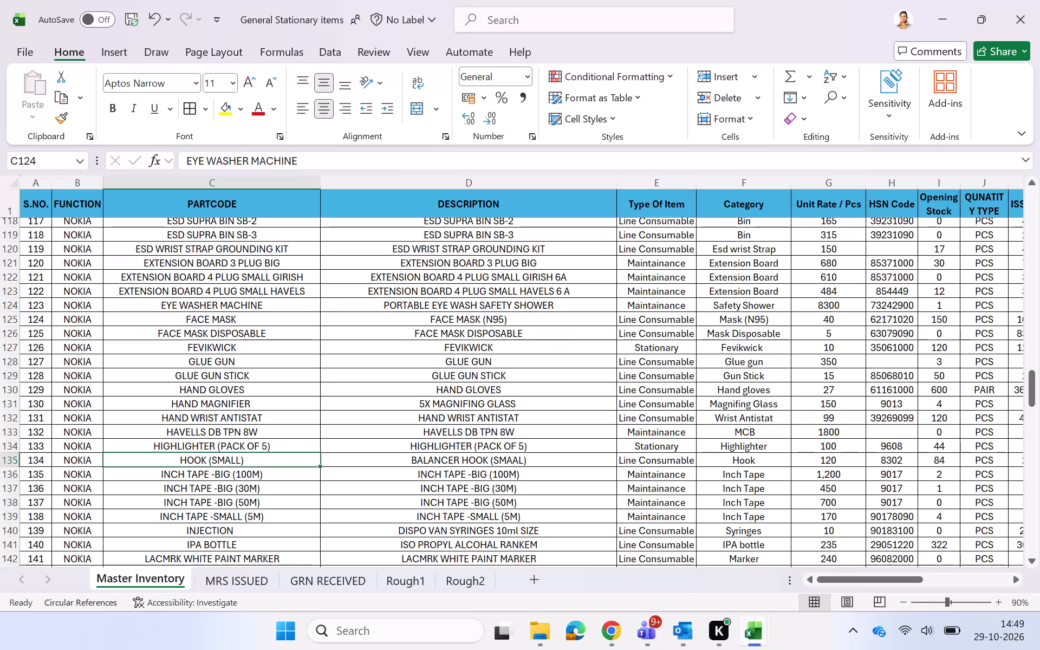
{"action": "scroll", "coordinate": [284, 465], "scroll_direction": "down", "scroll_amount": 2}
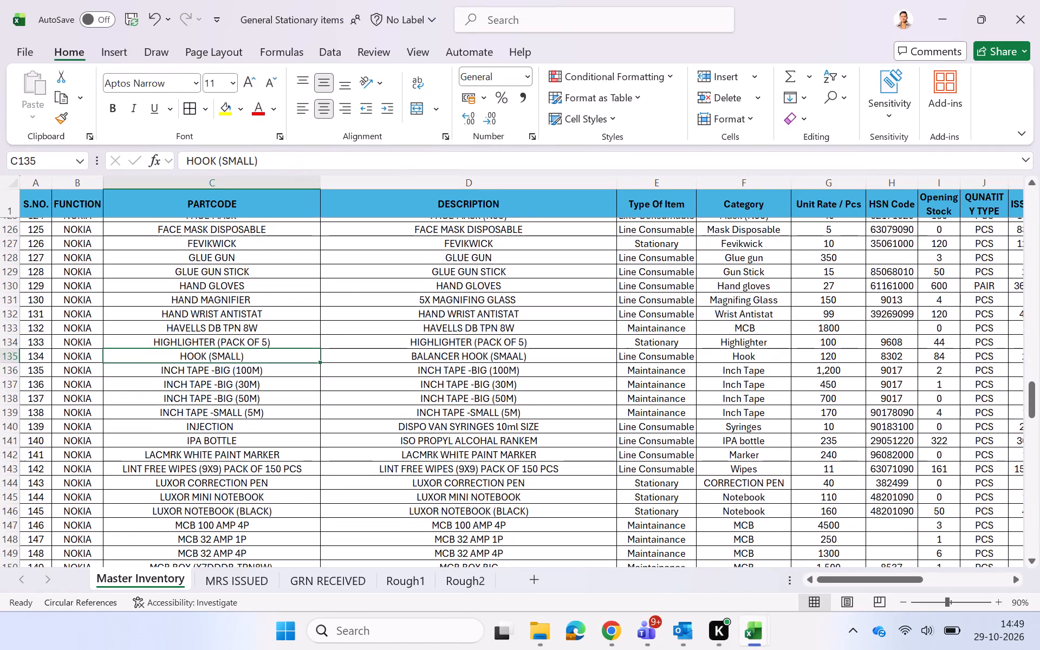
{"action": "scroll", "coordinate": [284, 465], "scroll_direction": "down", "scroll_amount": 1}
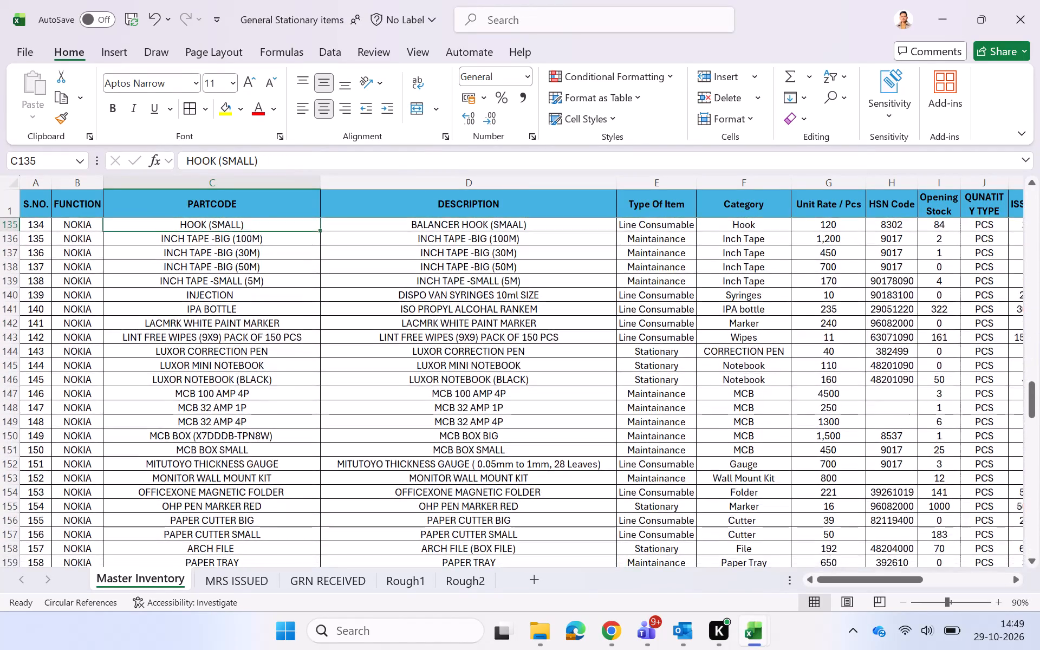
{"action": "scroll", "coordinate": [284, 465], "scroll_direction": "down", "scroll_amount": 1}
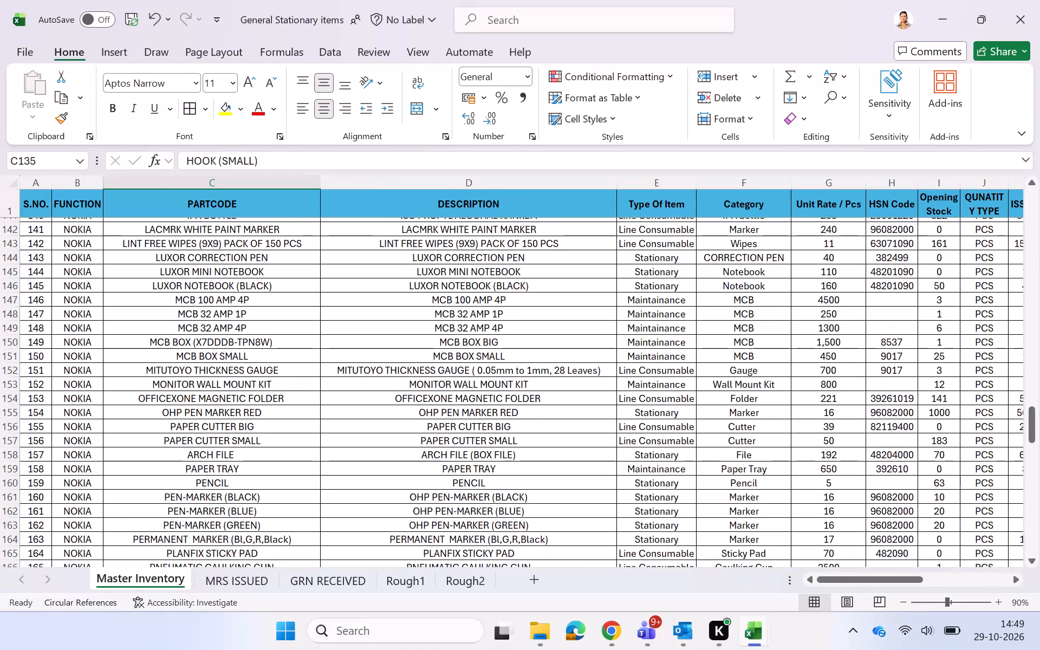
{"action": "scroll", "coordinate": [284, 465], "scroll_direction": "down", "scroll_amount": 1}
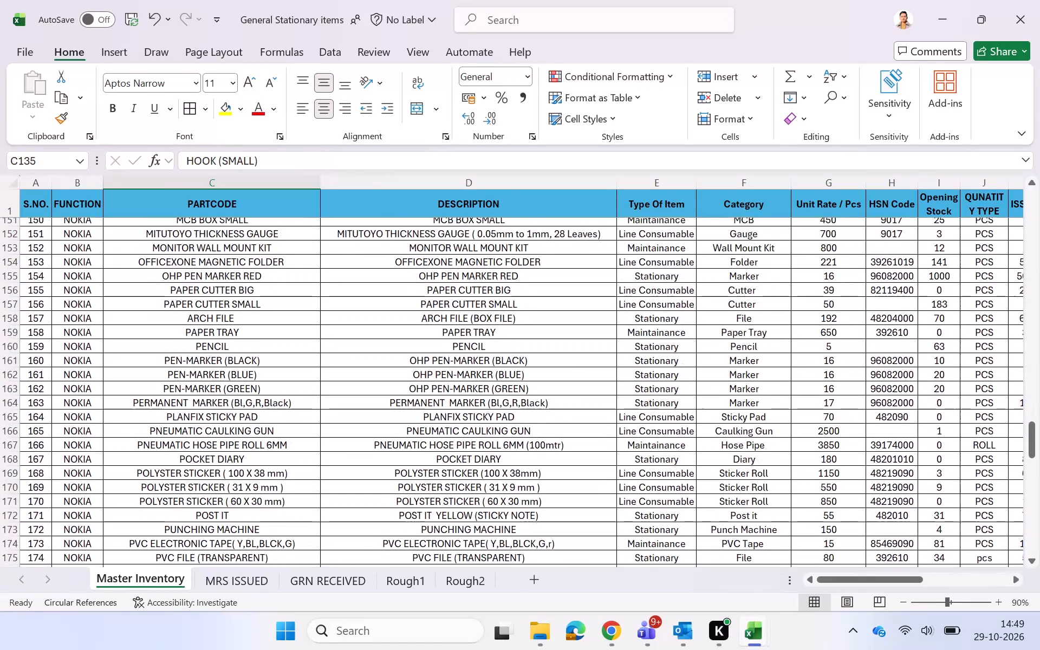
{"action": "scroll", "coordinate": [284, 465], "scroll_direction": "down", "scroll_amount": 1}
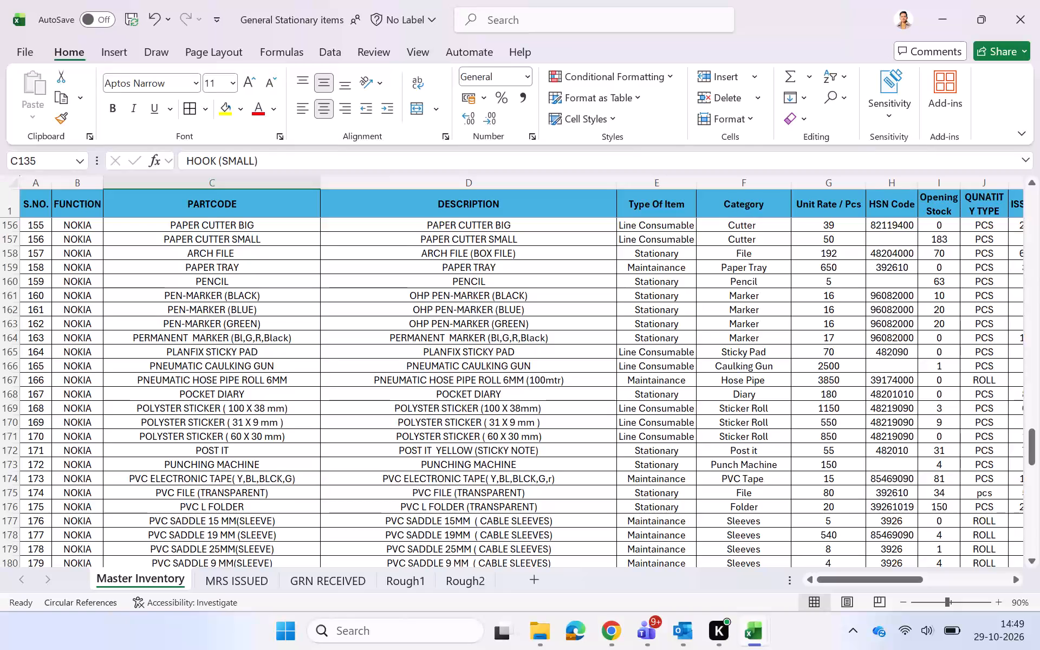
{"action": "scroll", "coordinate": [284, 465], "scroll_direction": "down", "scroll_amount": 1}
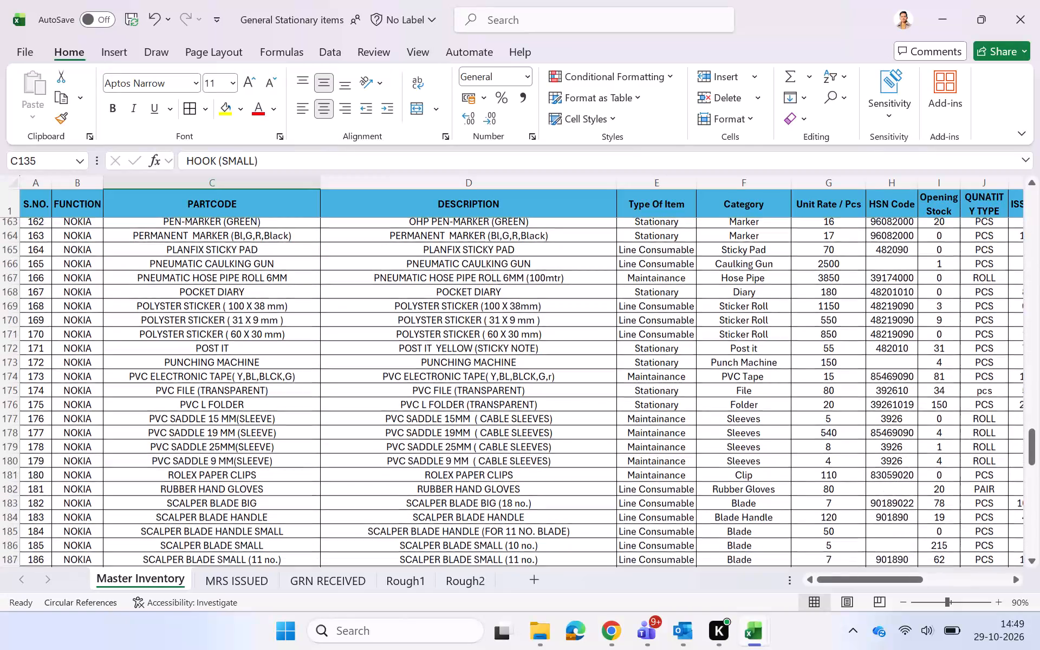
{"action": "scroll", "coordinate": [284, 465], "scroll_direction": "down", "scroll_amount": 2}
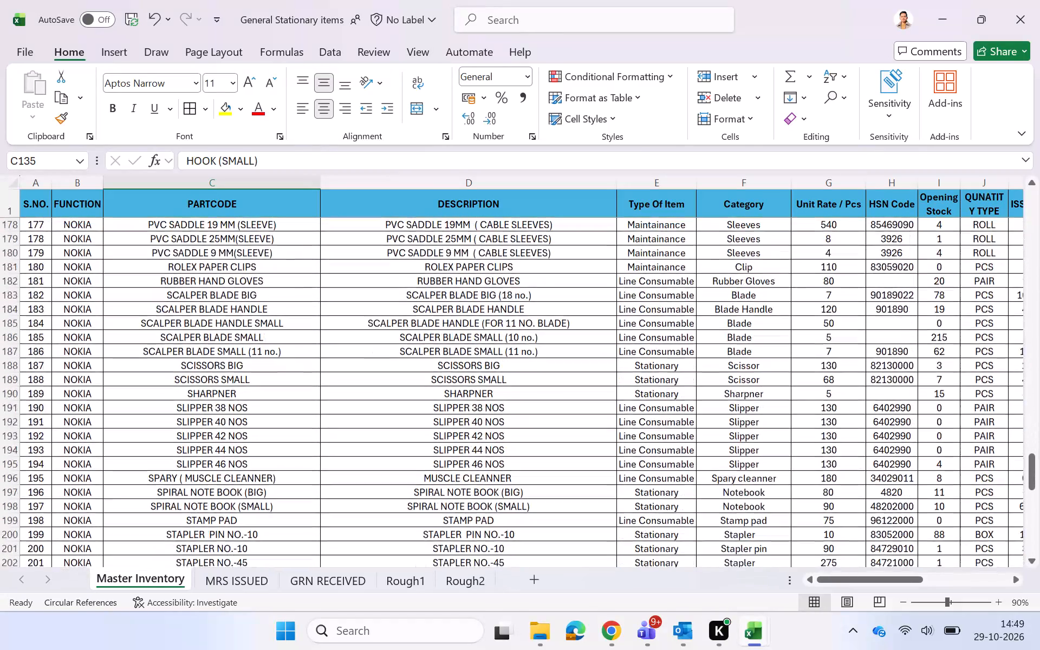
{"action": "scroll", "coordinate": [284, 465], "scroll_direction": "down", "scroll_amount": 2}
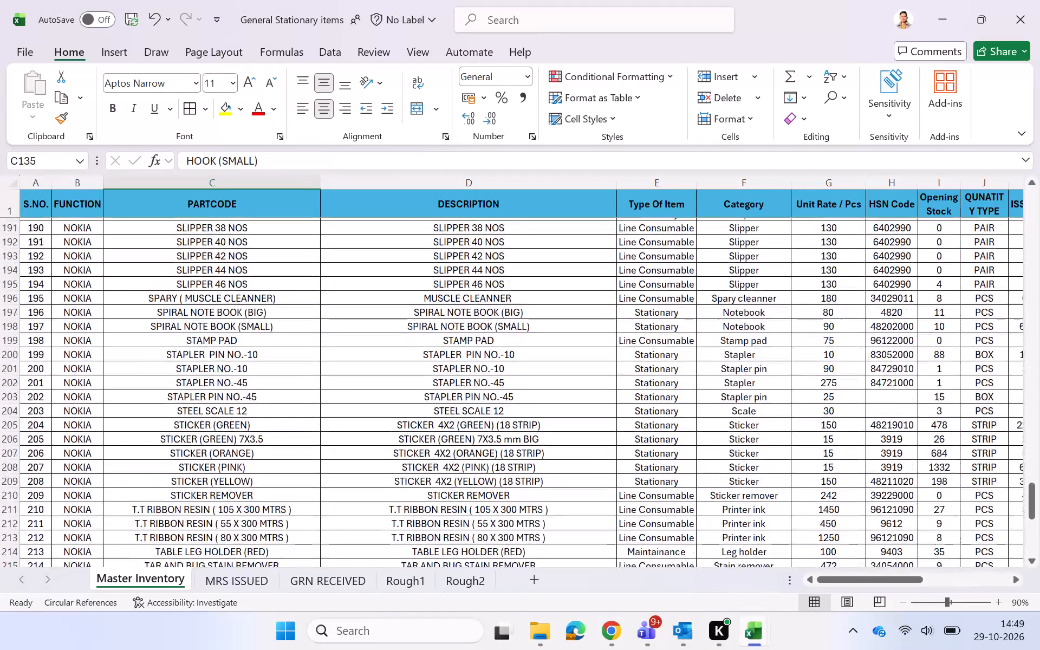
{"action": "scroll", "coordinate": [284, 465], "scroll_direction": "up", "scroll_amount": 20}
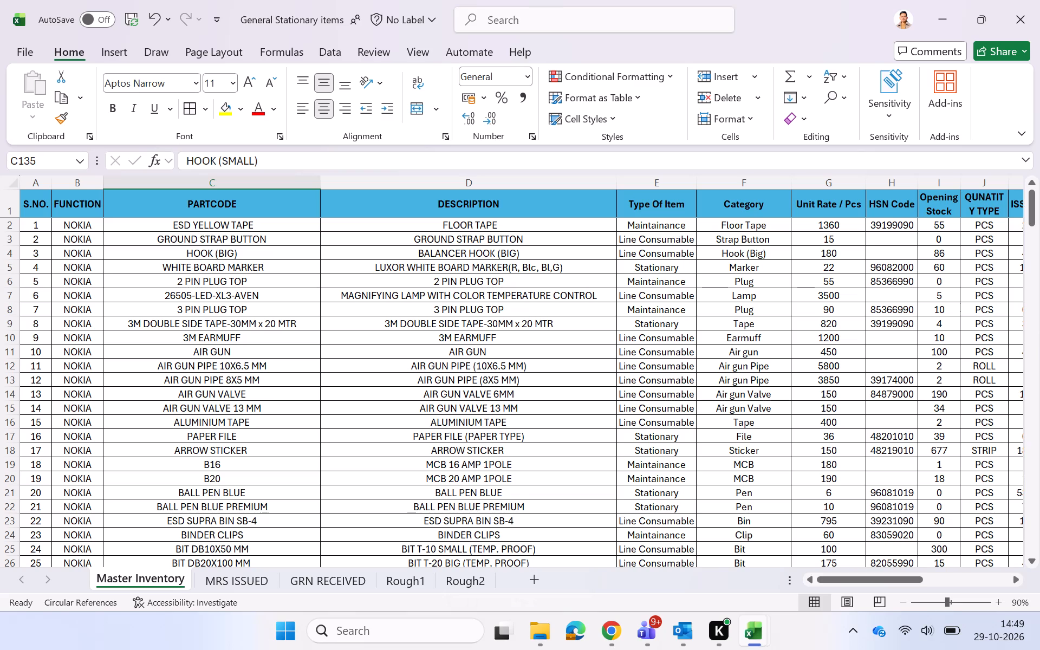
Look through the Master Inventory list again from AIR GUN down to the LUXOR MINI NOTEBOOK row.
{"action": "left_click", "coordinate": [350, 354]}
{"action": "key", "text": "Left"}
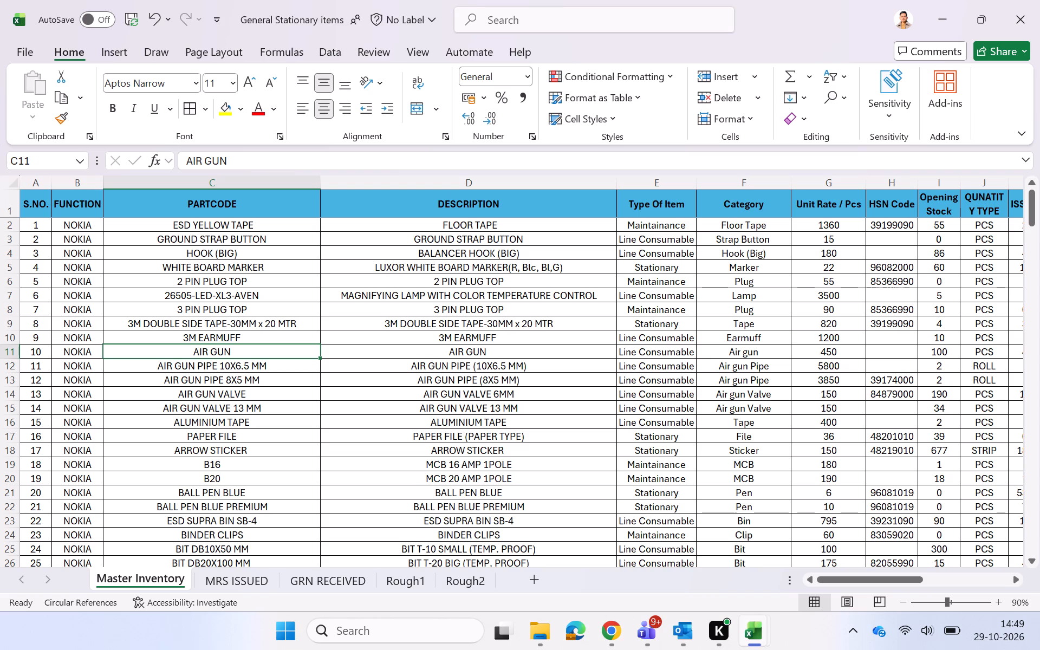
{"action": "scroll", "coordinate": [350, 354], "scroll_direction": "down", "scroll_amount": 1}
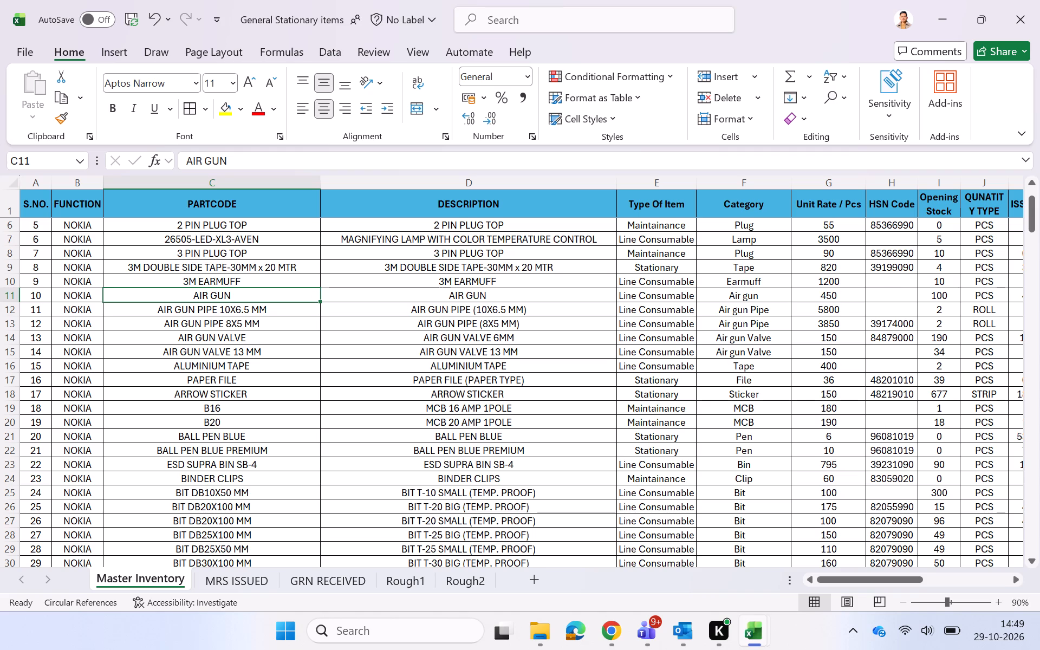
{"action": "scroll", "coordinate": [293, 414], "scroll_direction": "down", "scroll_amount": 2}
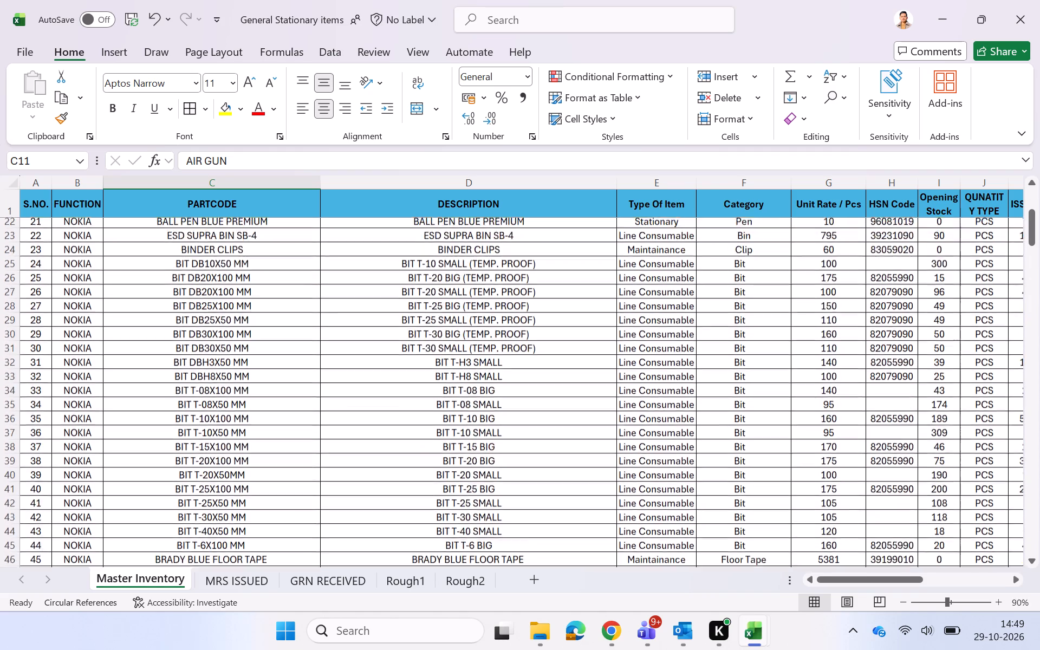
{"action": "scroll", "coordinate": [293, 414], "scroll_direction": "down", "scroll_amount": 2}
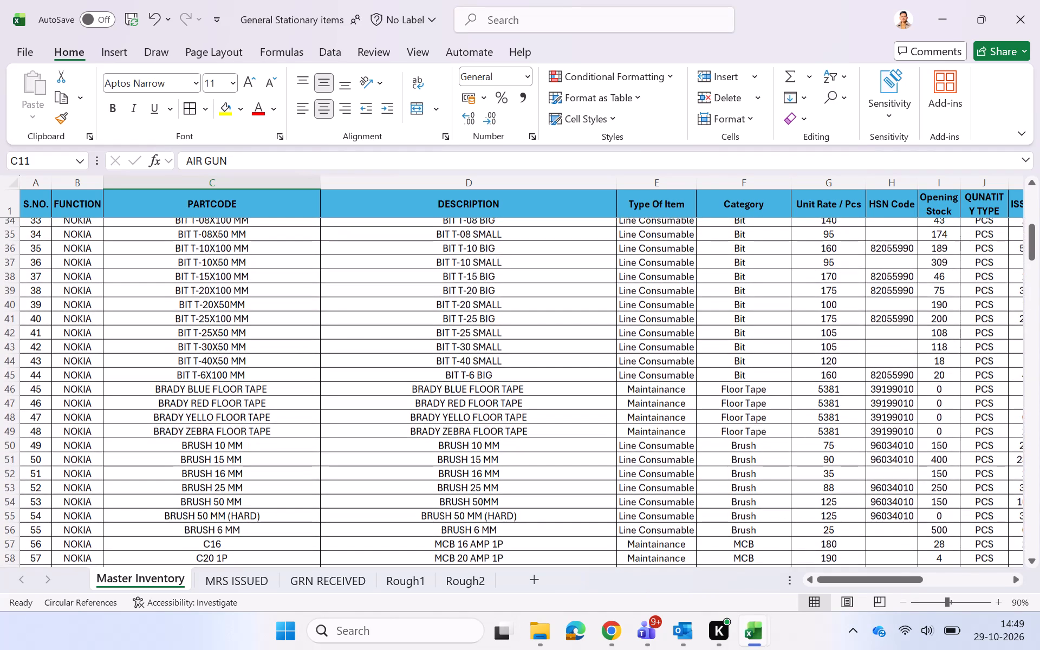
{"action": "scroll", "coordinate": [290, 418], "scroll_direction": "down", "scroll_amount": 1}
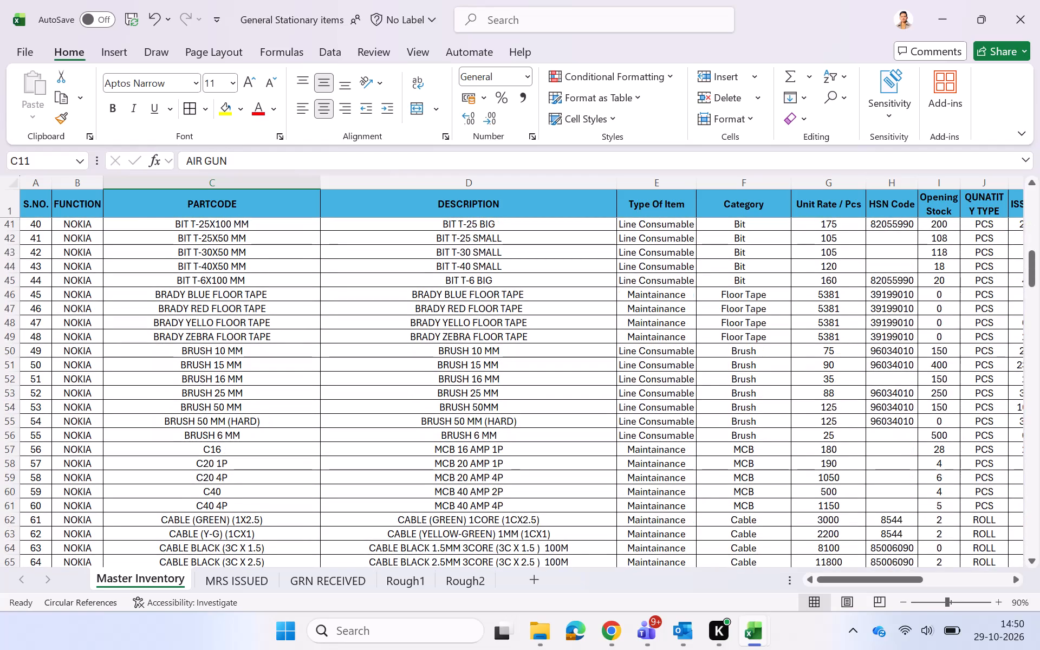
{"action": "scroll", "coordinate": [290, 418], "scroll_direction": "down", "scroll_amount": 1}
{"action": "scroll", "coordinate": [290, 418], "scroll_direction": "up", "scroll_amount": 1}
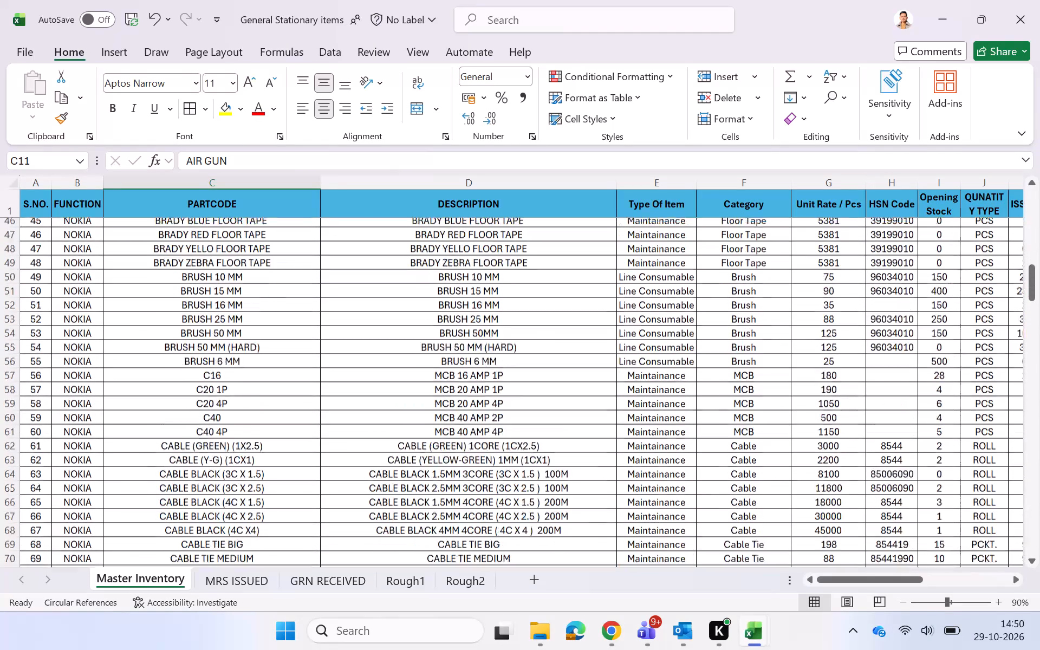
{"action": "scroll", "coordinate": [290, 418], "scroll_direction": "up", "scroll_amount": 1}
{"action": "scroll", "coordinate": [290, 418], "scroll_direction": "down", "scroll_amount": 2}
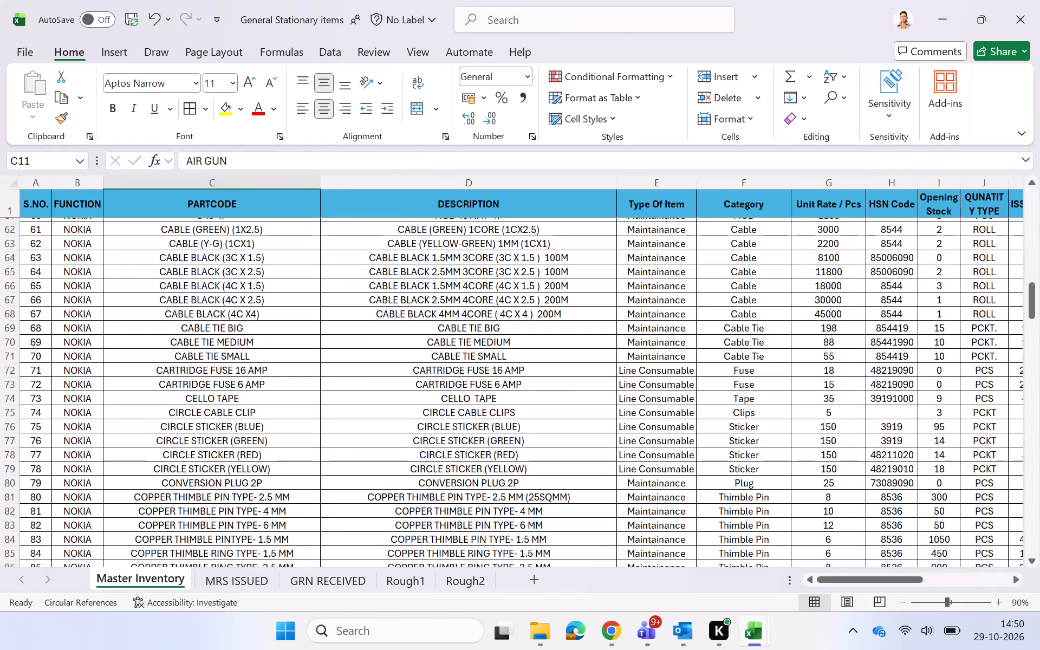
{"action": "scroll", "coordinate": [290, 418], "scroll_direction": "down", "scroll_amount": 2}
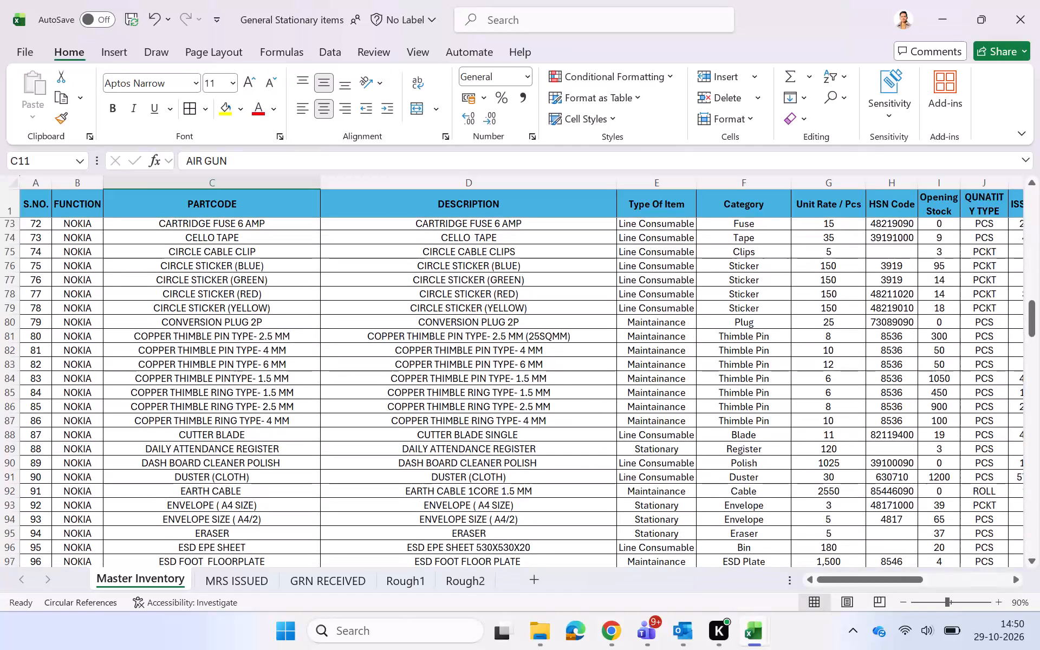
{"action": "scroll", "coordinate": [290, 418], "scroll_direction": "down", "scroll_amount": 4}
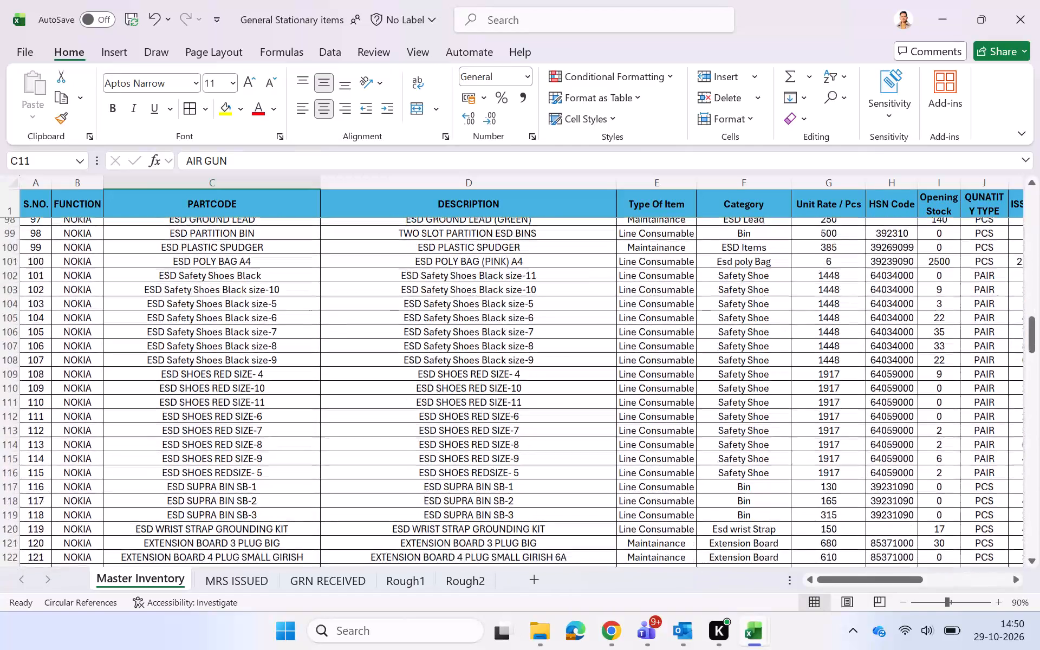
{"action": "scroll", "coordinate": [290, 418], "scroll_direction": "down", "scroll_amount": 2}
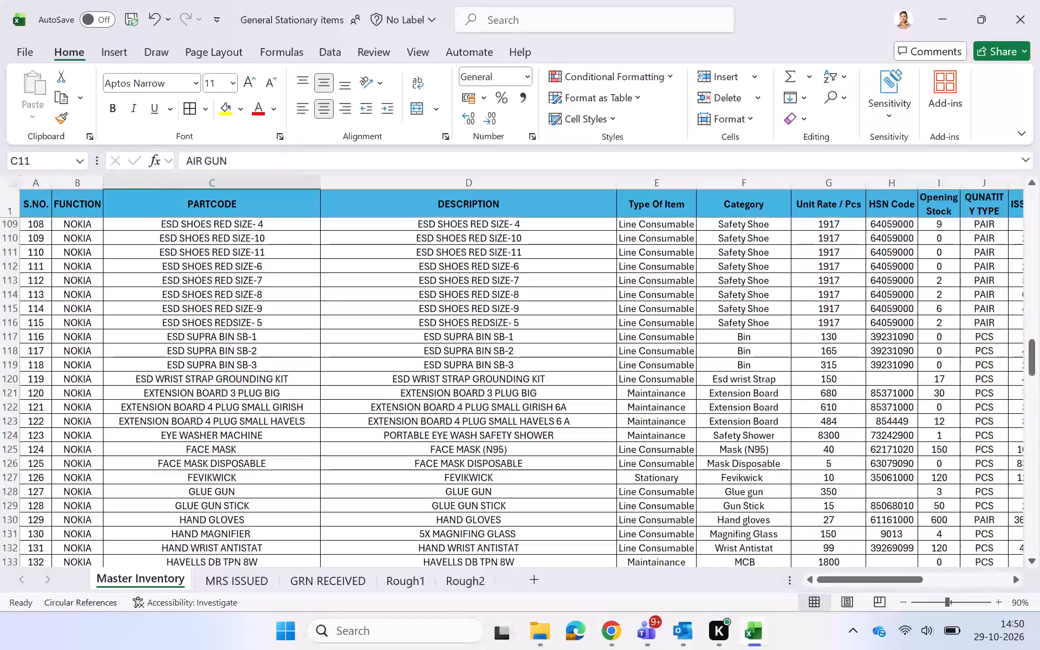
{"action": "scroll", "coordinate": [290, 418], "scroll_direction": "down", "scroll_amount": 3}
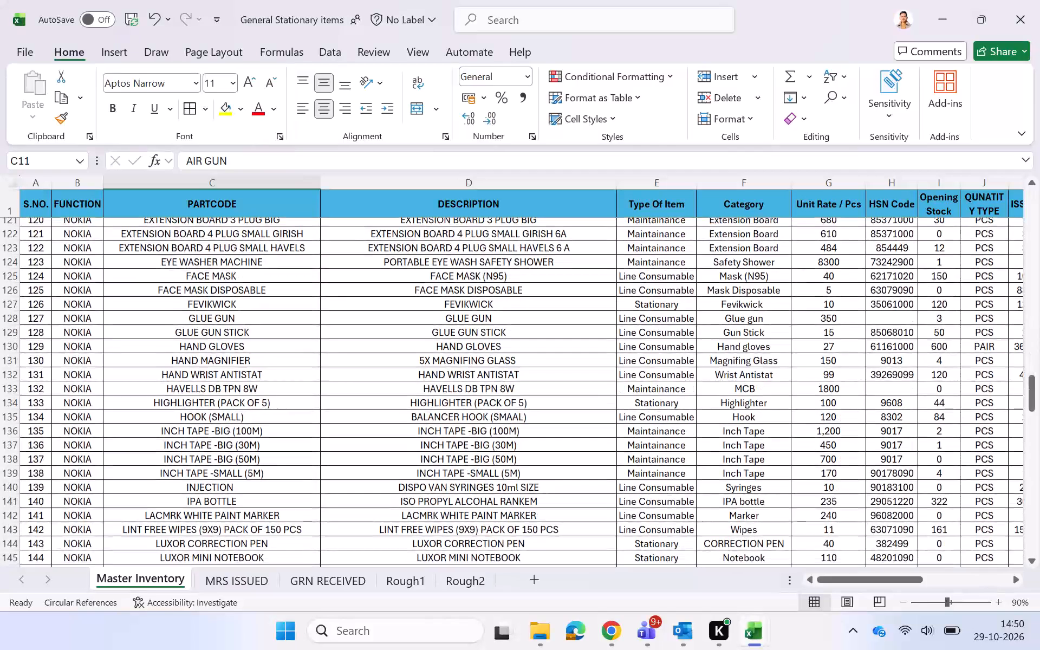
Check the requirement list in Book1, and return to General Stationary items to review the inventory down to the SCALPER BLADE rows.
{"action": "key", "text": "alt+Tab"}
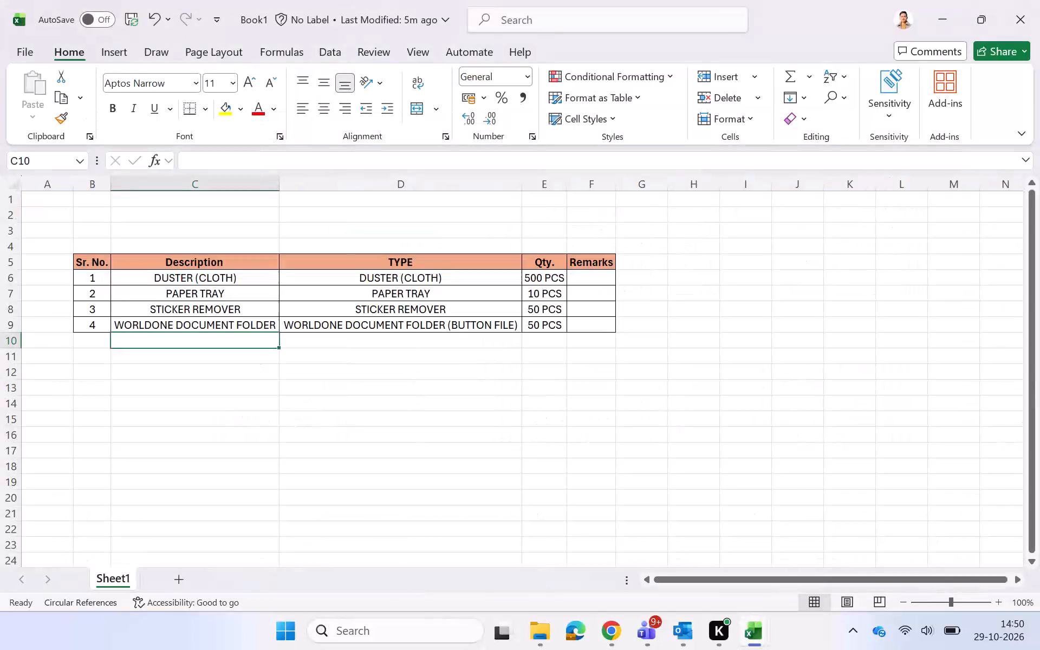
{"action": "left_click", "coordinate": [330, 467]}
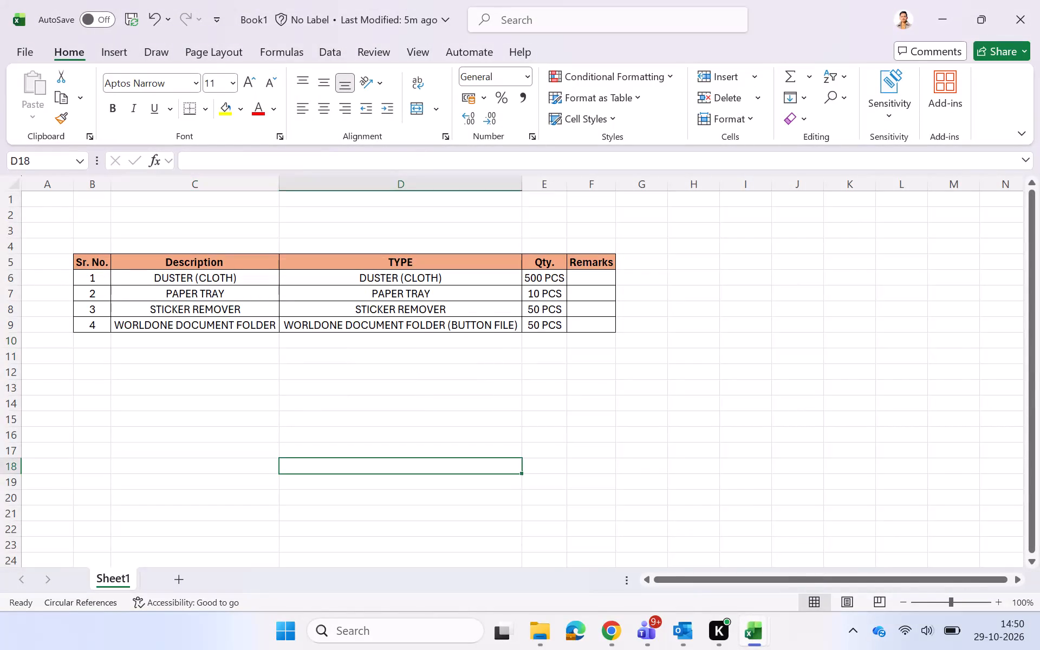
{"action": "key", "text": "alt+Tab"}
{"action": "scroll", "coordinate": [330, 467], "scroll_direction": "down", "scroll_amount": 2}
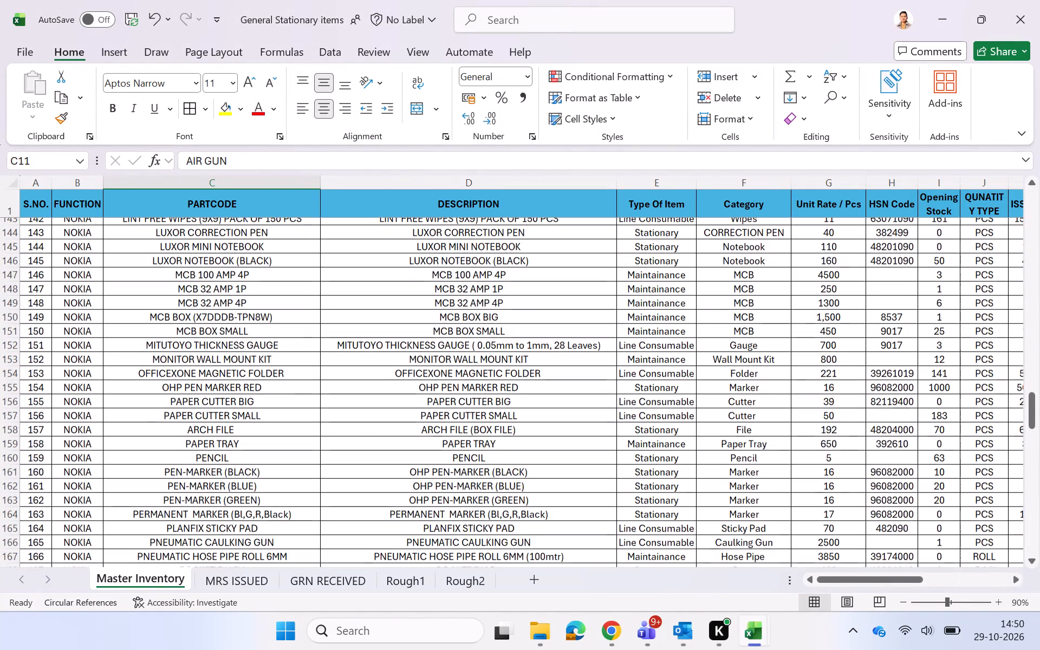
{"action": "scroll", "coordinate": [330, 467], "scroll_direction": "down", "scroll_amount": 2}
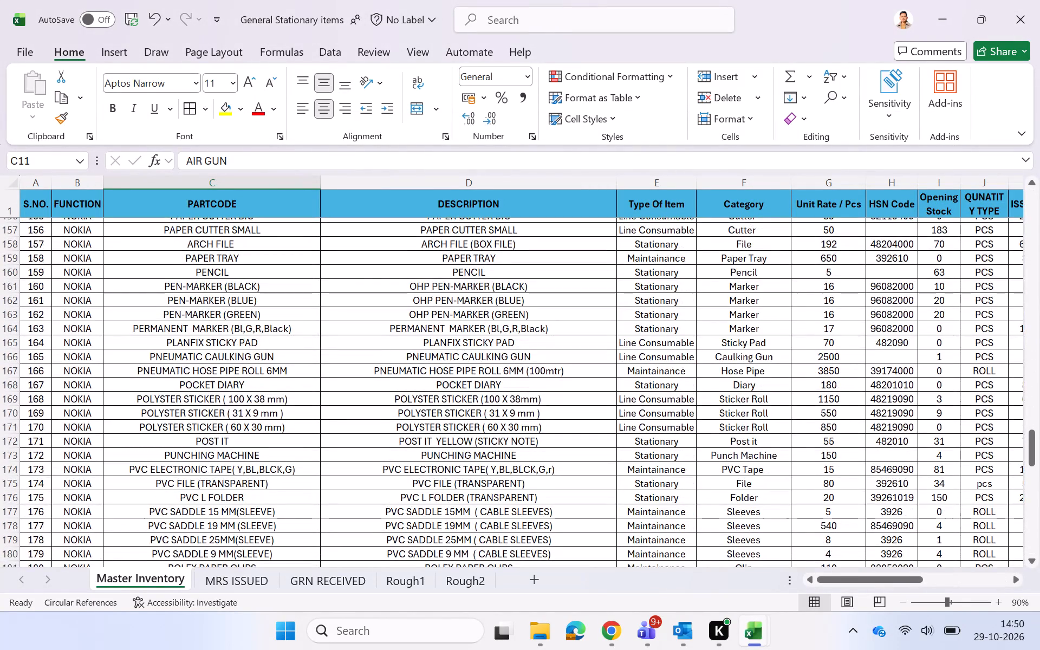
{"action": "scroll", "coordinate": [330, 467], "scroll_direction": "down", "scroll_amount": 1}
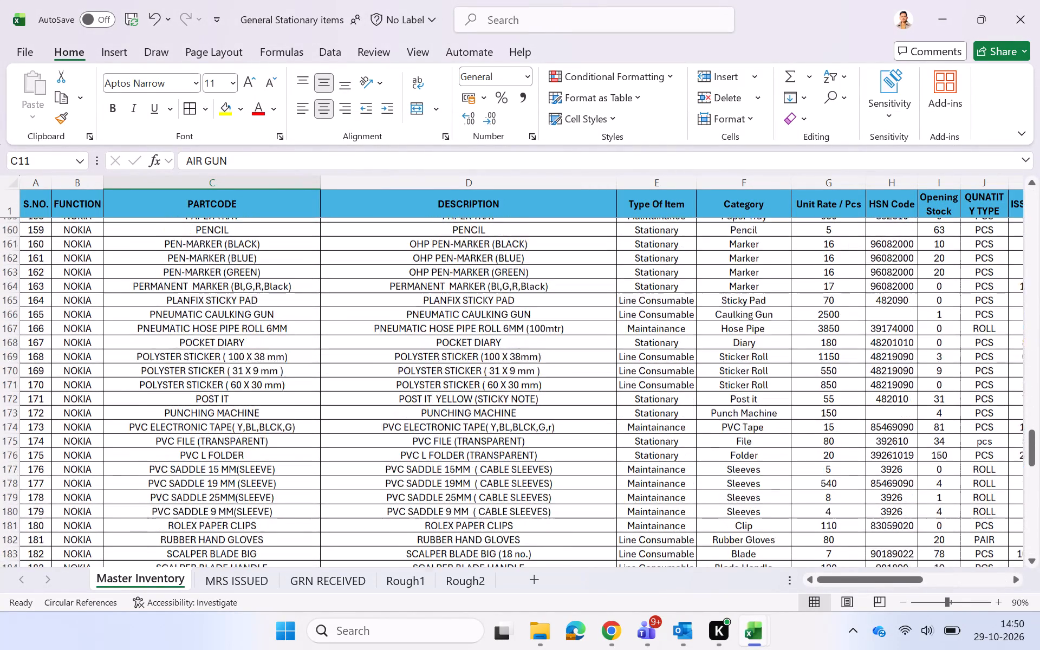
{"action": "scroll", "coordinate": [330, 467], "scroll_direction": "down", "scroll_amount": 1}
Close the General Stationary items workbook, saving its changes.
{"action": "left_click", "coordinate": [1039, 0]}
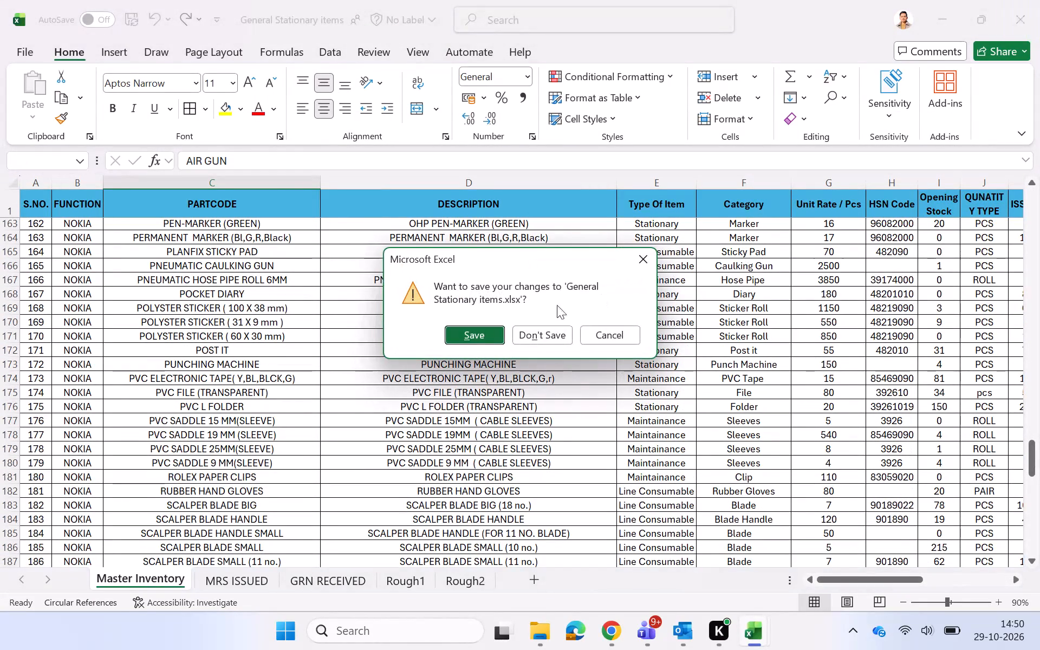
{"action": "left_click", "coordinate": [484, 334]}
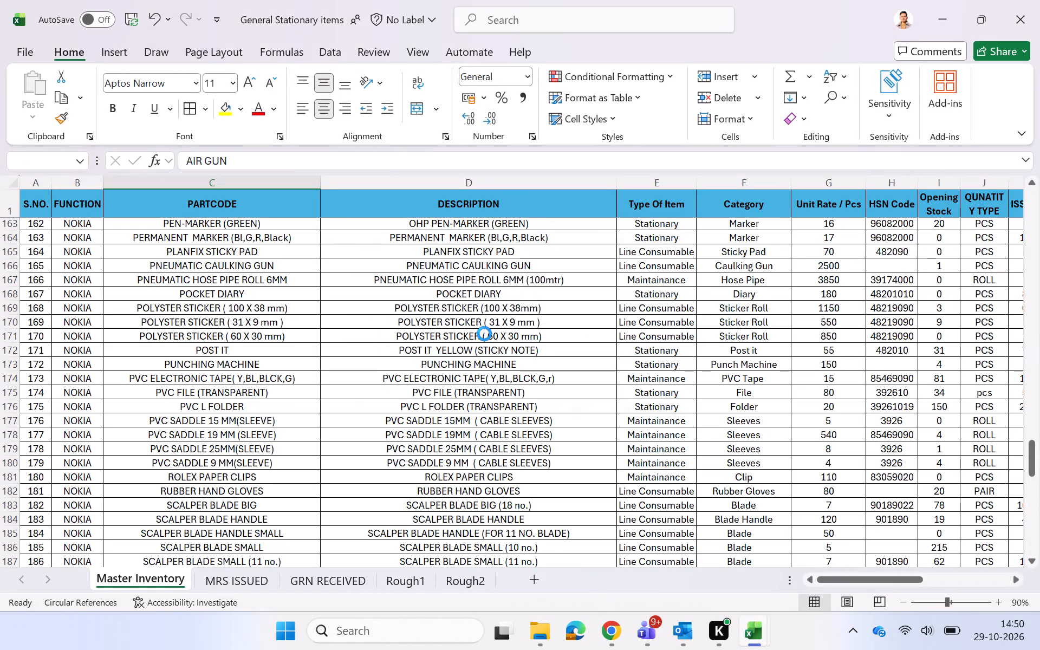
Close the Book1 workbook containing the stationery requirement list, saving its changes.
{"action": "left_click", "coordinate": [489, 380]}
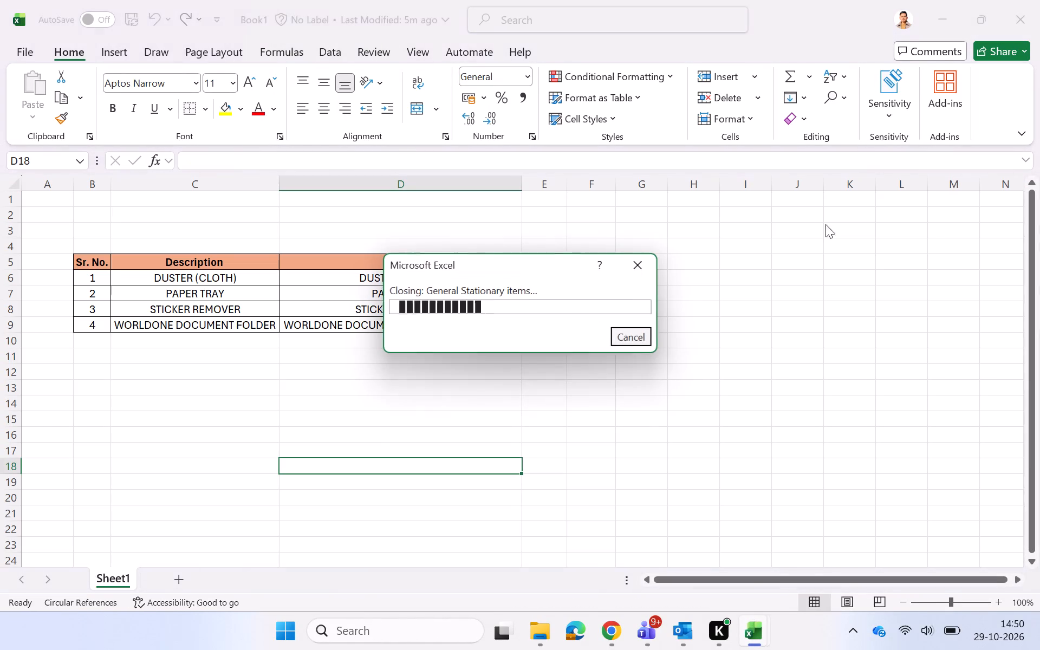
{"action": "left_click", "coordinate": [674, 308]}
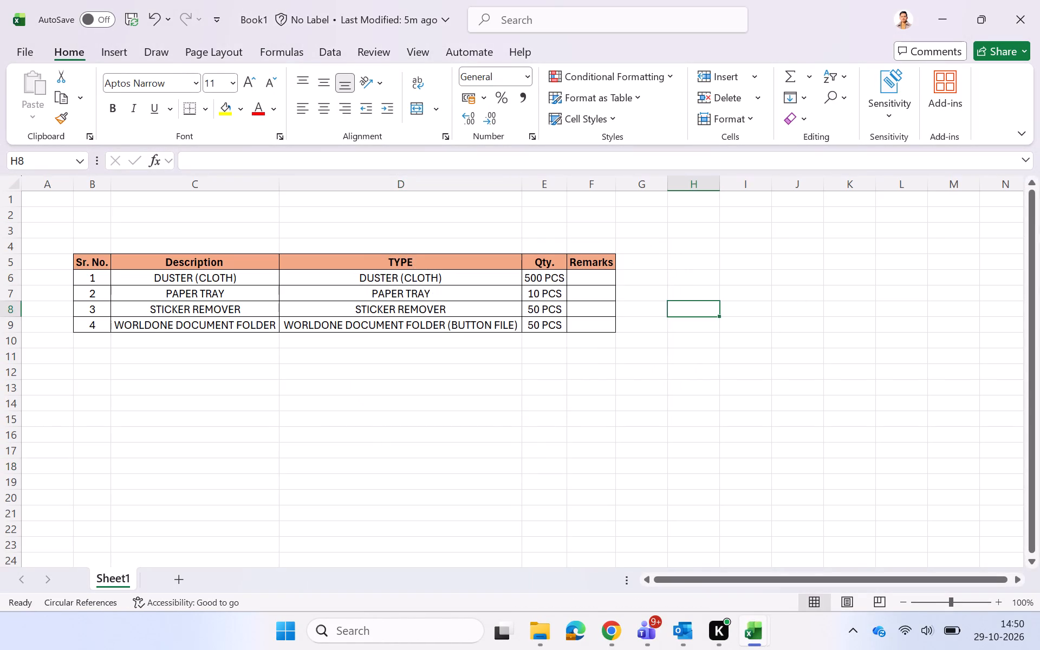
{"action": "left_click", "coordinate": [1039, 0]}
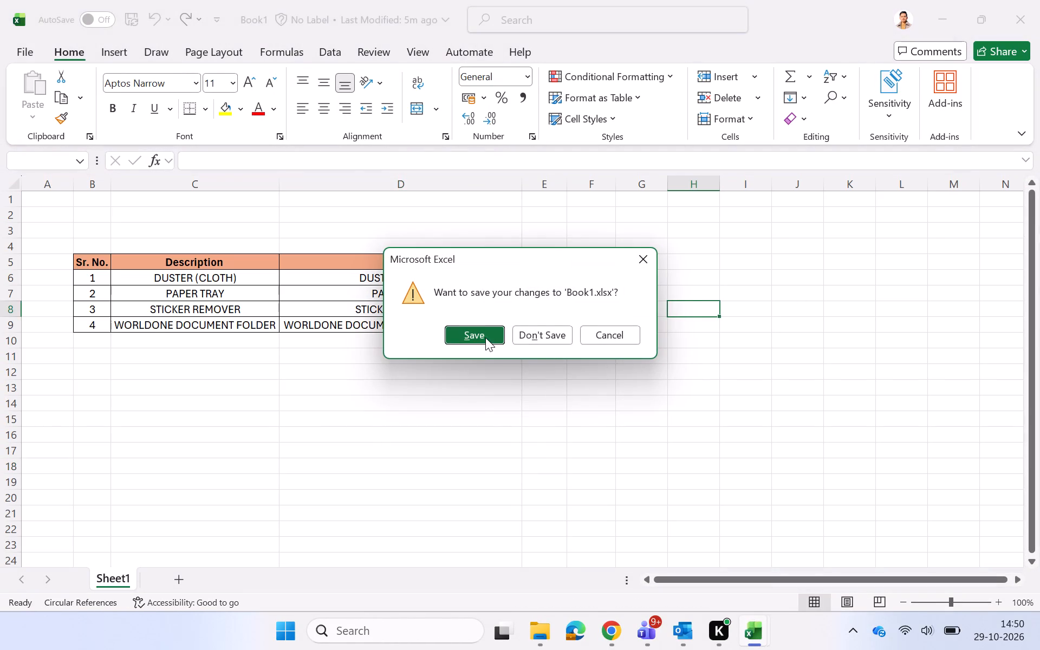